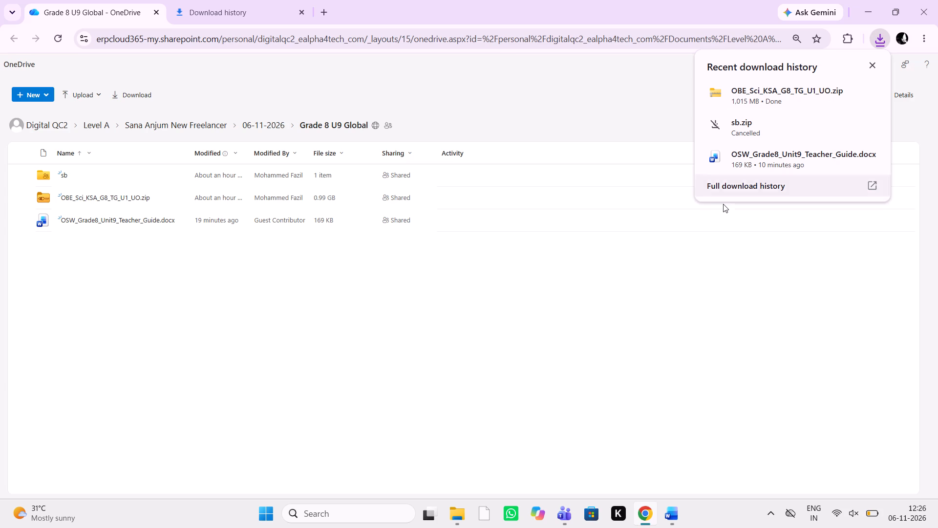
Show the downloaded OBE_Sci_KSA_G8_TG_U1_UO.zip in its folder and extract it to a same-named folder in Downloads.
{"action": "left_click", "coordinate": [847, 89]}
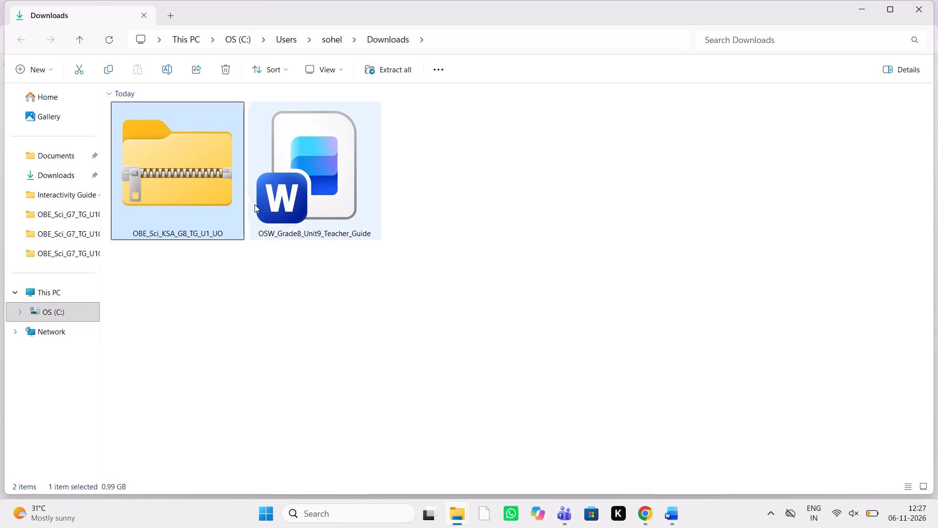
{"action": "left_click", "coordinate": [398, 68]}
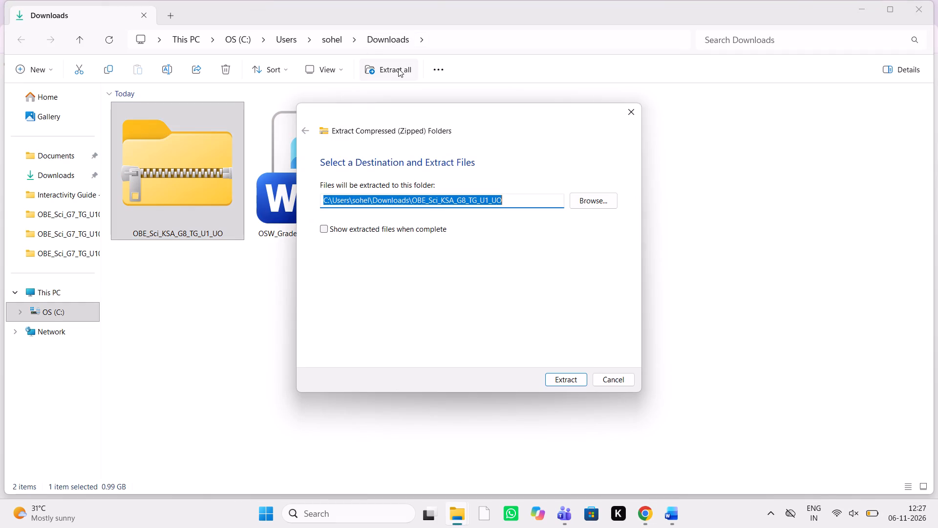
{"action": "left_click", "coordinate": [564, 380]}
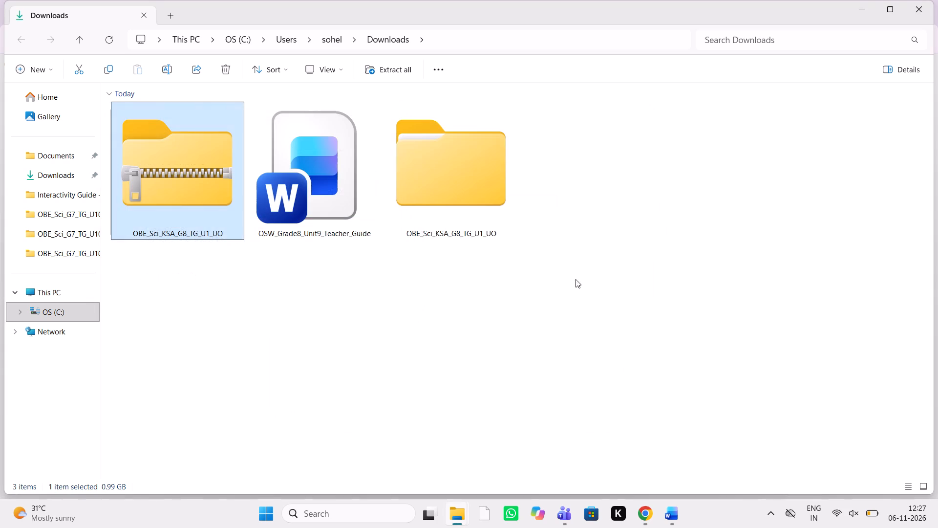
Delete the OBE_Sci_KSA_G8_TG_U1_UO zip archive from Downloads, keeping the extracted folder.
{"action": "left_click", "coordinate": [577, 246]}
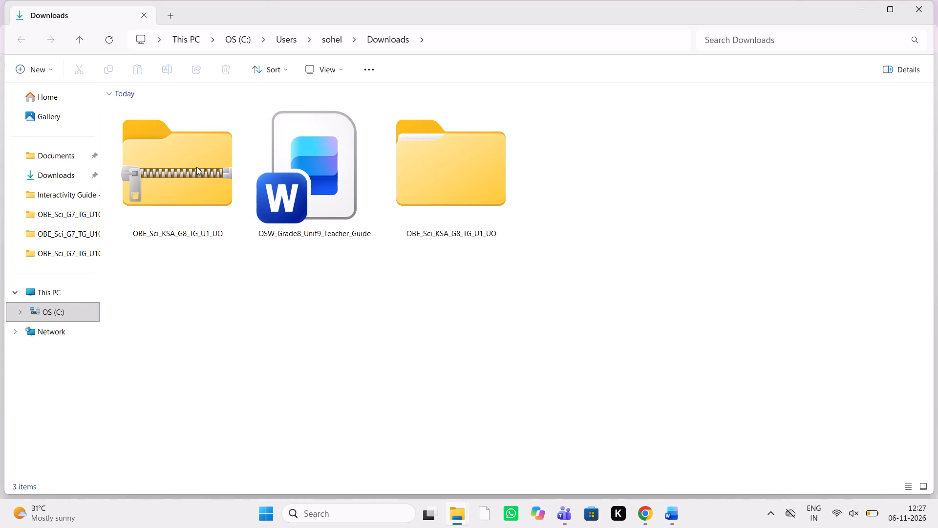
{"action": "left_click", "coordinate": [167, 172]}
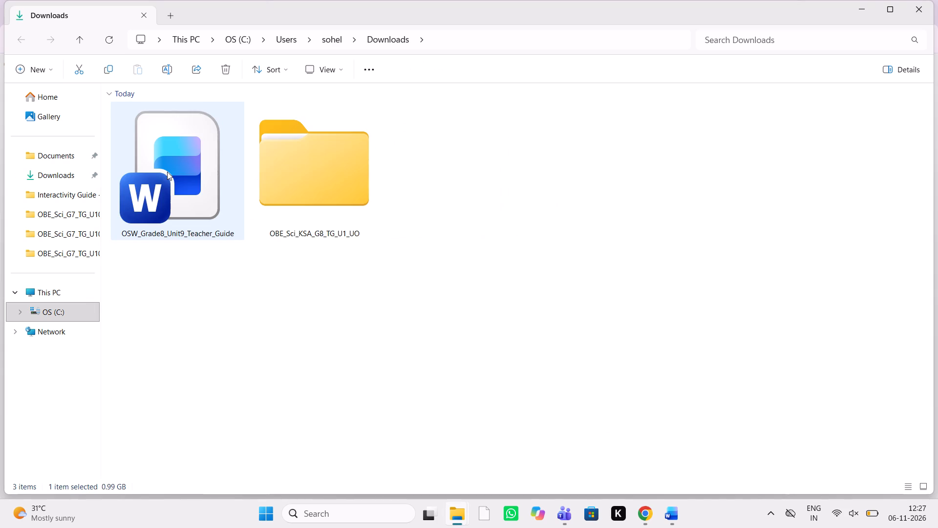
Switch to Chrome, download the sb folder from the Grade 8 U9 Global OneDrive folder, and close the Download history page.
{"action": "left_click", "coordinate": [636, 527]}
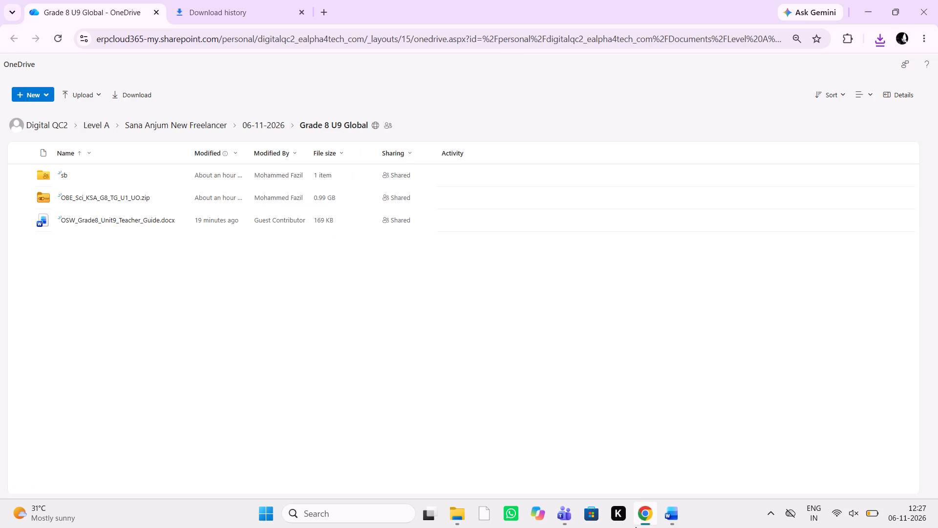
{"action": "left_click", "coordinate": [164, 178]}
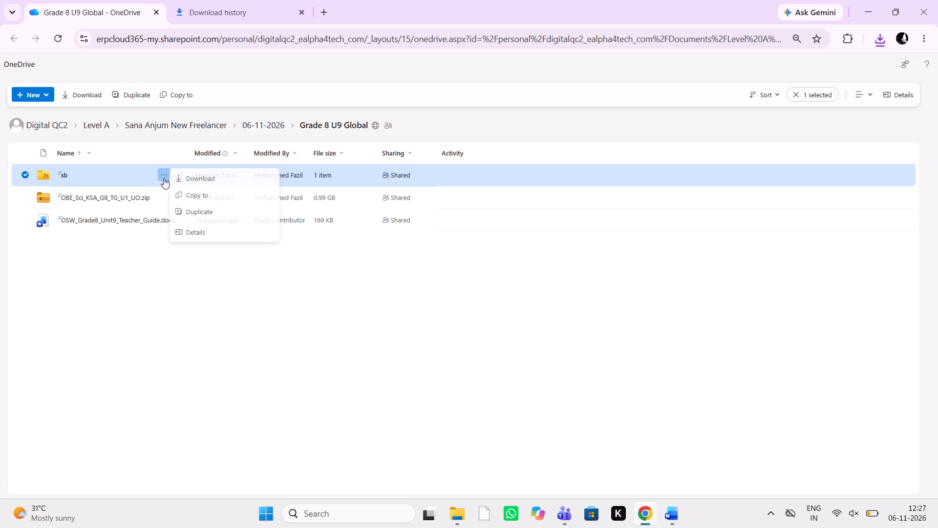
{"action": "left_click", "coordinate": [233, 177]}
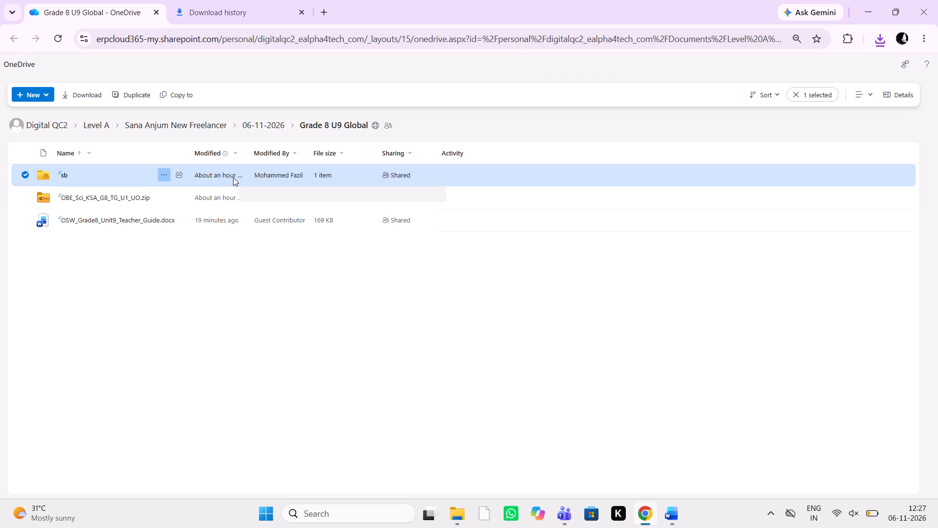
{"action": "left_click", "coordinate": [301, 12]}
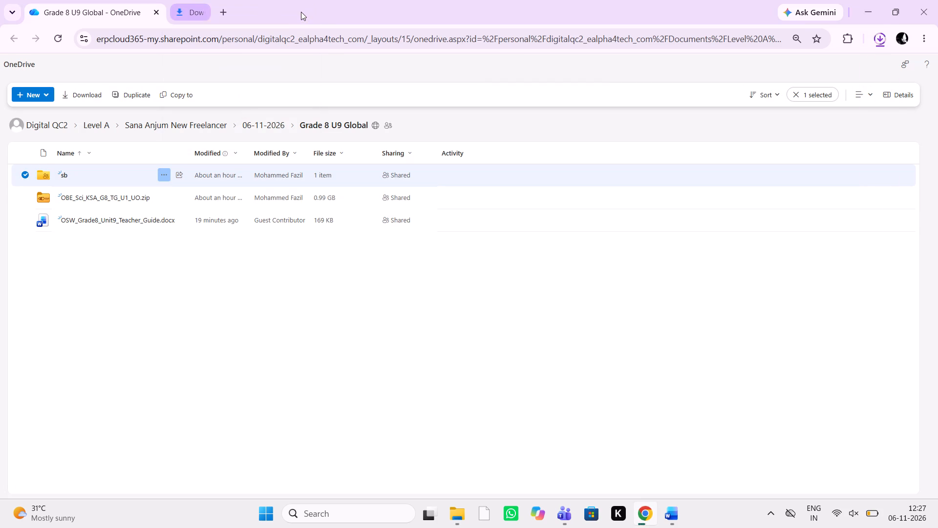
{"action": "left_click", "coordinate": [884, 37]}
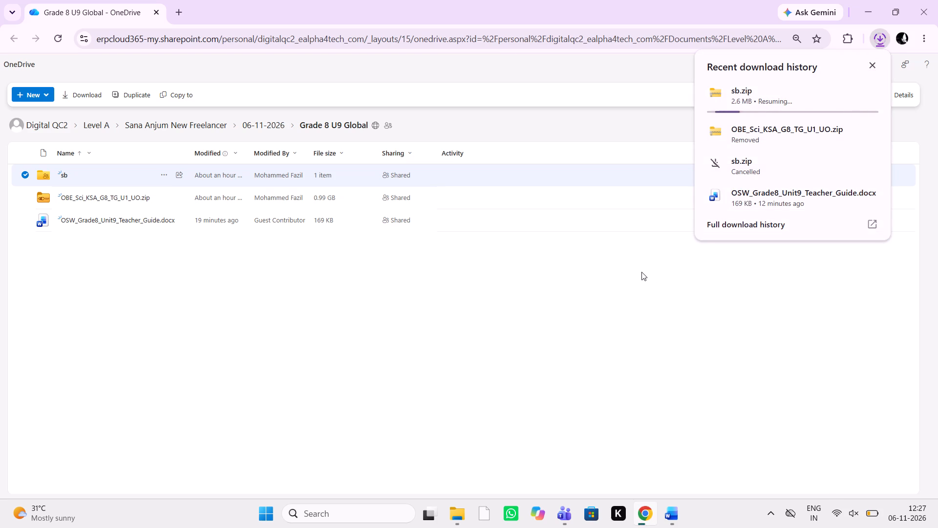
Switch to File Explorer and close the duplicate Downloads window.
{"action": "left_click", "coordinate": [460, 517]}
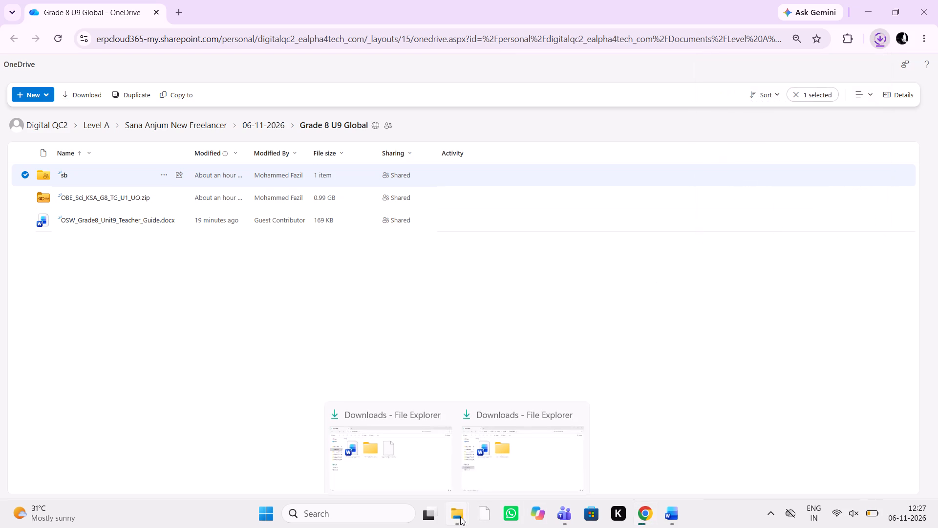
{"action": "left_click", "coordinate": [421, 460]}
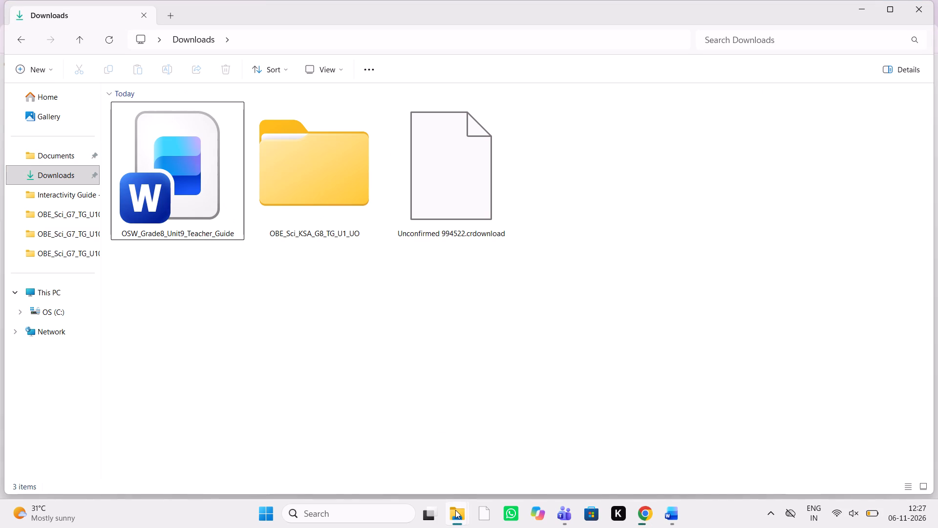
{"action": "left_click", "coordinate": [455, 510]}
{"action": "left_click", "coordinate": [445, 404]}
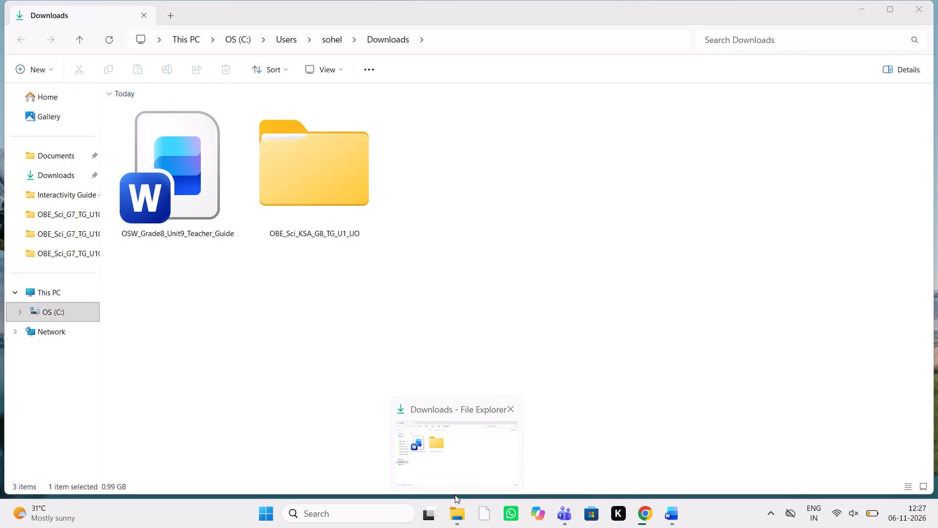
Open the InDesign document OBE_Sci_KSA_G8_TG_U1_UO from its unit opener subfolder and dismiss the link issues dialog.
{"action": "left_click", "coordinate": [455, 511]}
{"action": "left_click", "coordinate": [310, 188]}
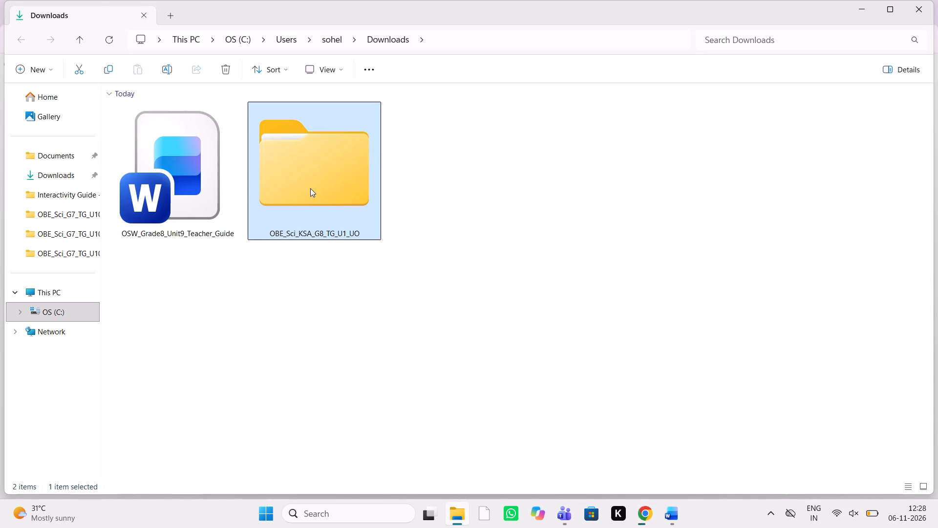
{"action": "double_click", "coordinate": [310, 188]}
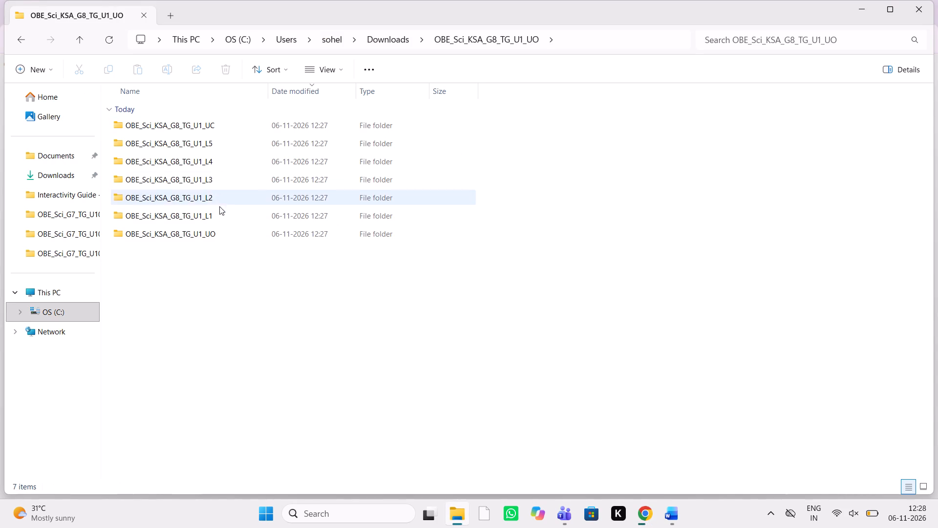
{"action": "double_click", "coordinate": [209, 235]}
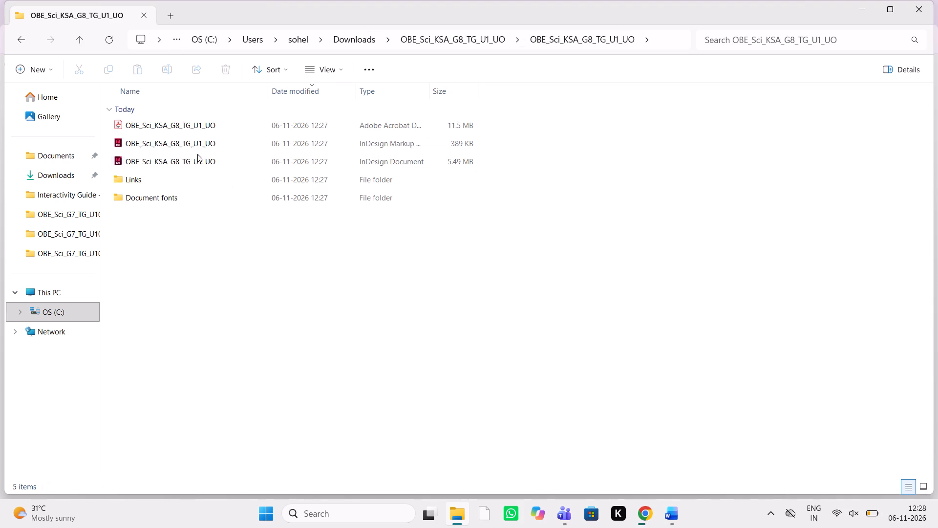
{"action": "left_click", "coordinate": [212, 160]}
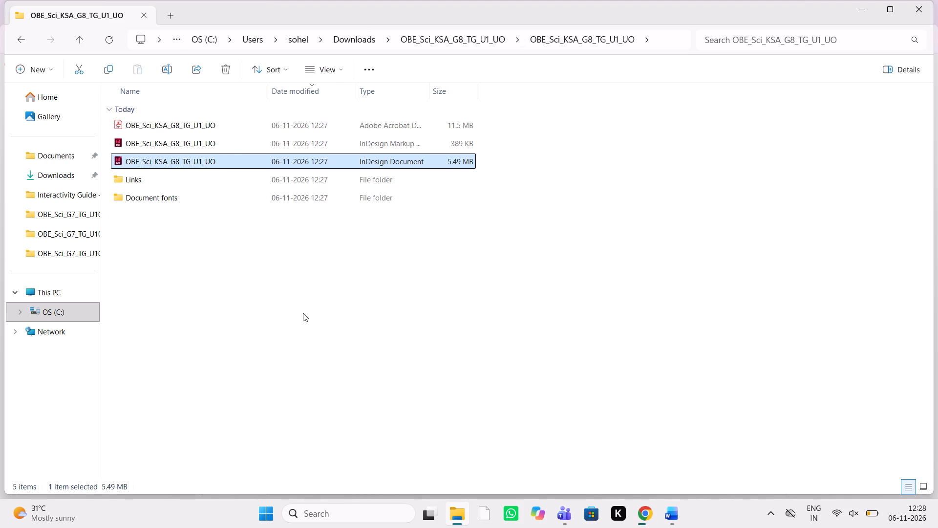
{"action": "key", "text": "Return"}
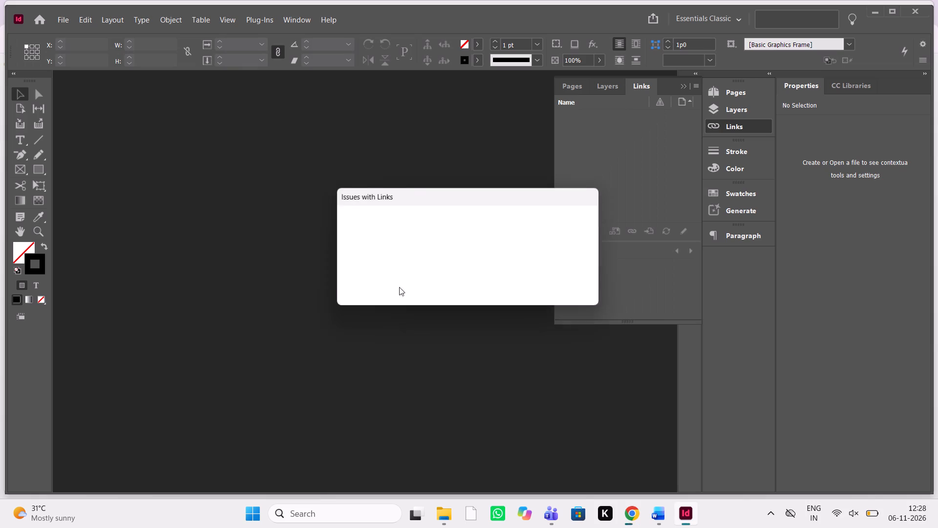
{"action": "left_click", "coordinate": [545, 298]}
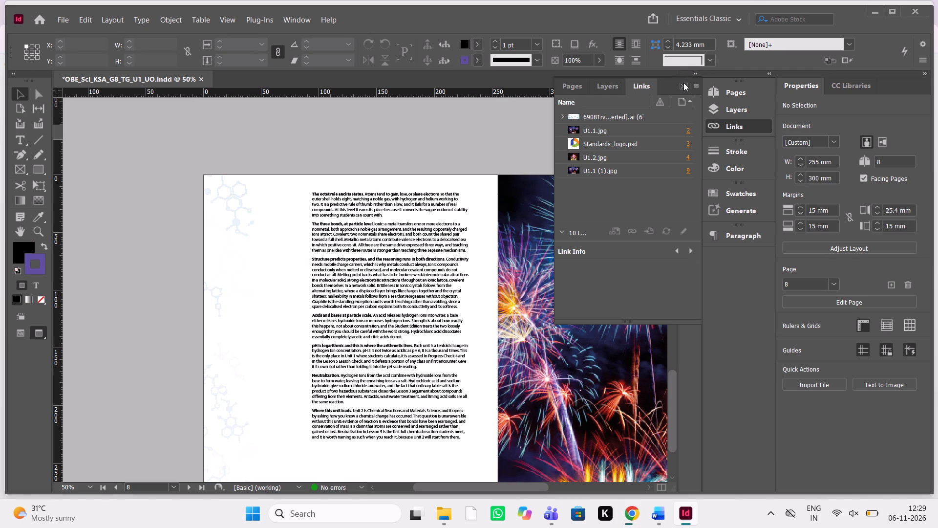
Collapse the open link list and switch the document from Preview to Normal view, showing frame edges and guides.
{"action": "left_click", "coordinate": [683, 83]}
{"action": "scroll", "coordinate": [437, 178], "scroll_direction": "up", "scroll_amount": 6}
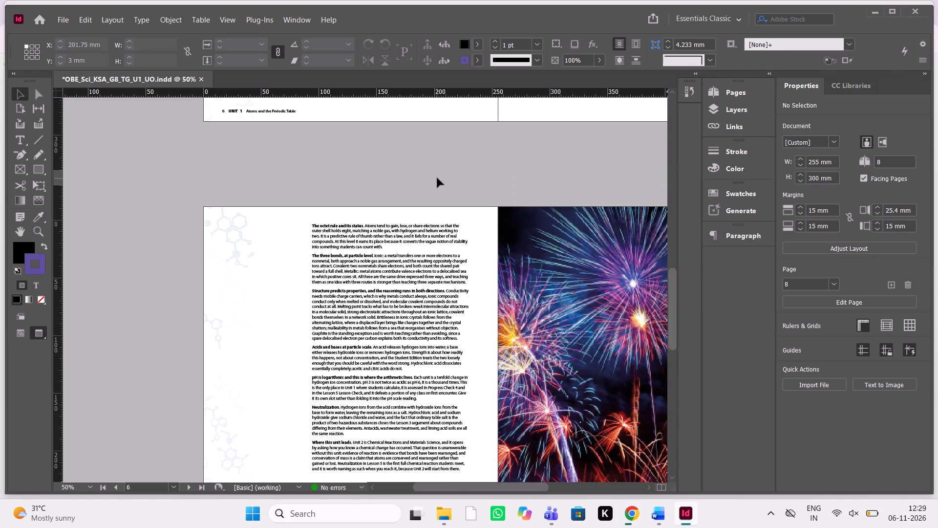
{"action": "scroll", "coordinate": [437, 178], "scroll_direction": "up", "scroll_amount": 14}
{"action": "scroll", "coordinate": [437, 178], "scroll_direction": "left", "scroll_amount": 4}
{"action": "scroll", "coordinate": [437, 178], "scroll_direction": "right", "scroll_amount": 2}
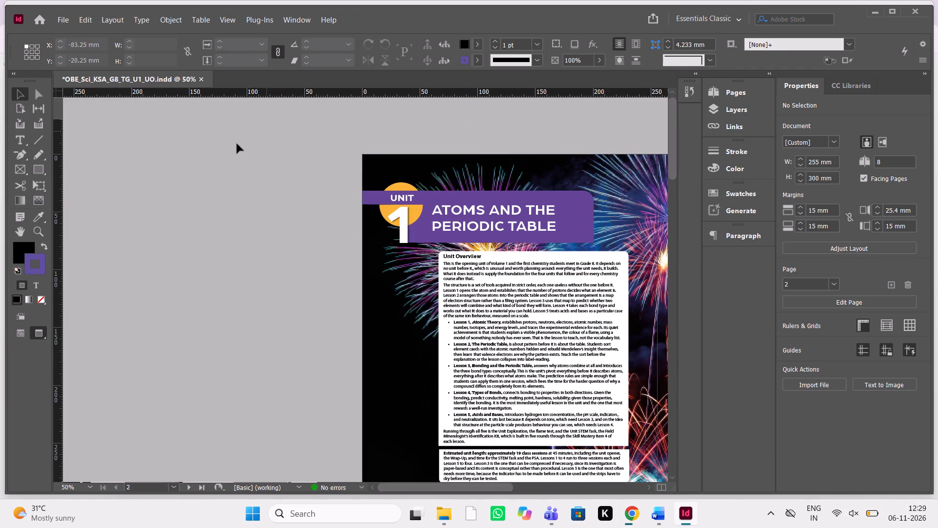
{"action": "left_click", "coordinate": [206, 179]}
{"action": "key", "text": "w"}
Delete the fireworks background image from the page 2–3 unit opener spread.
{"action": "scroll", "coordinate": [206, 179], "scroll_direction": "left", "scroll_amount": 2}
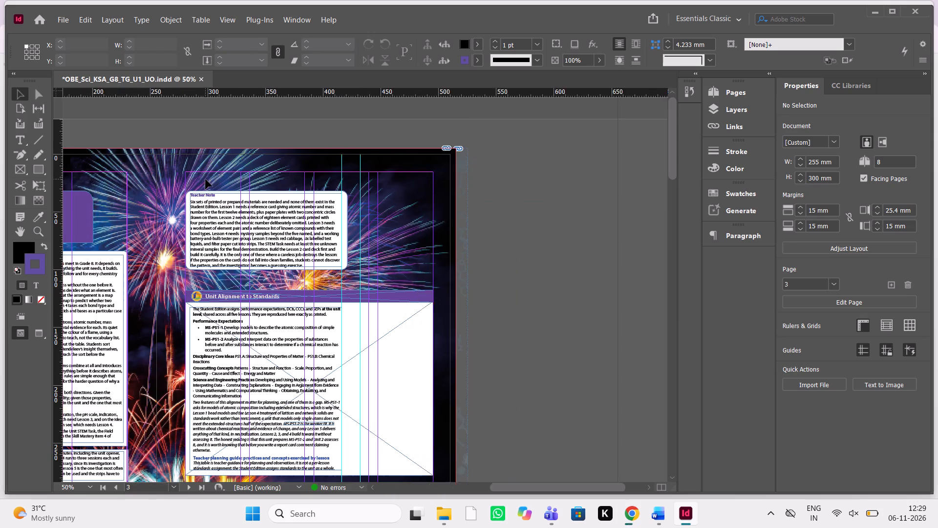
{"action": "scroll", "coordinate": [206, 179], "scroll_direction": "down", "scroll_amount": 4}
{"action": "scroll", "coordinate": [206, 179], "scroll_direction": "left", "scroll_amount": 1}
{"action": "scroll", "coordinate": [206, 179], "scroll_direction": "down", "scroll_amount": 1}
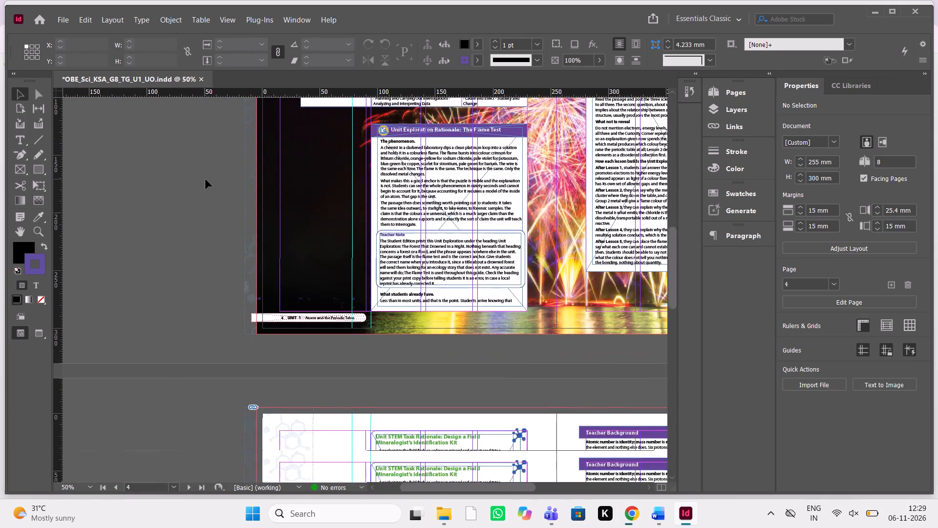
{"action": "scroll", "coordinate": [206, 179], "scroll_direction": "down", "scroll_amount": 1}
{"action": "scroll", "coordinate": [206, 179], "scroll_direction": "up", "scroll_amount": 7}
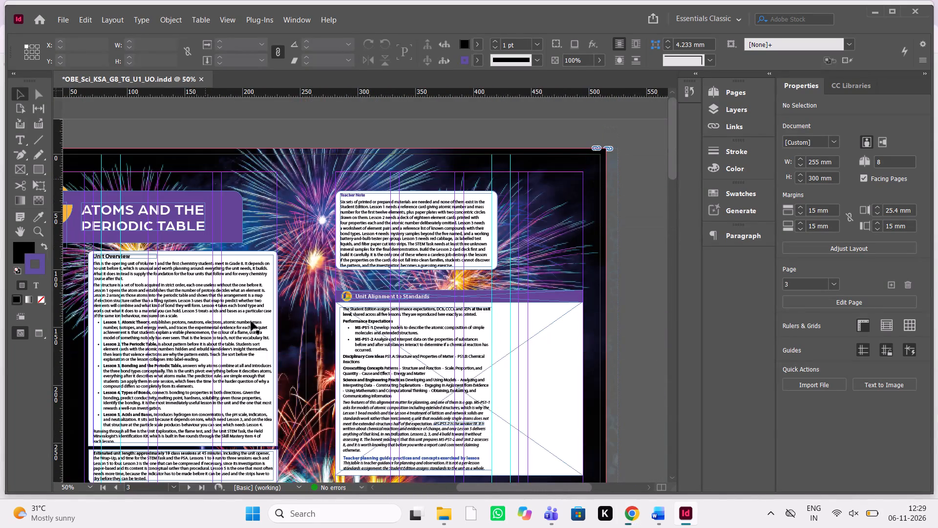
{"action": "scroll", "coordinate": [283, 353], "scroll_direction": "down", "scroll_amount": 1}
{"action": "left_click", "coordinate": [404, 288]}
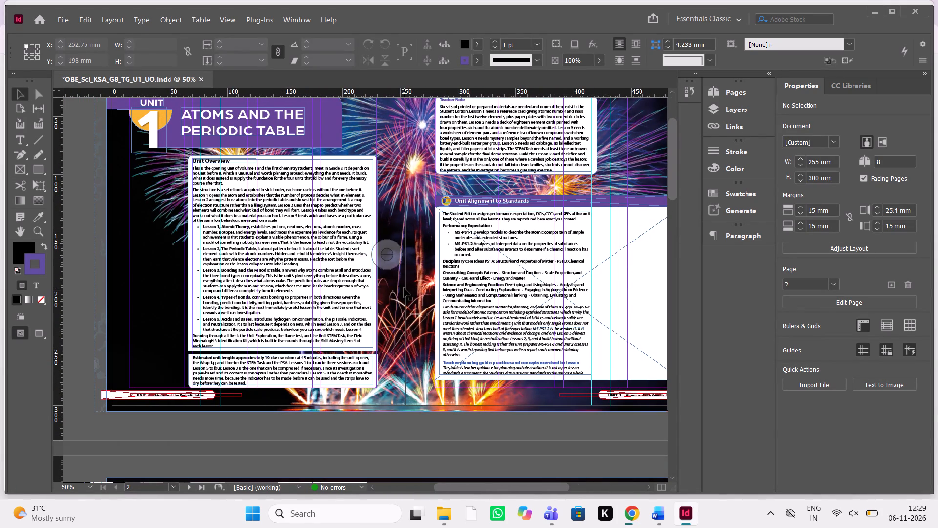
{"action": "left_click", "coordinate": [380, 259]}
{"action": "left_click", "coordinate": [90, 231]}
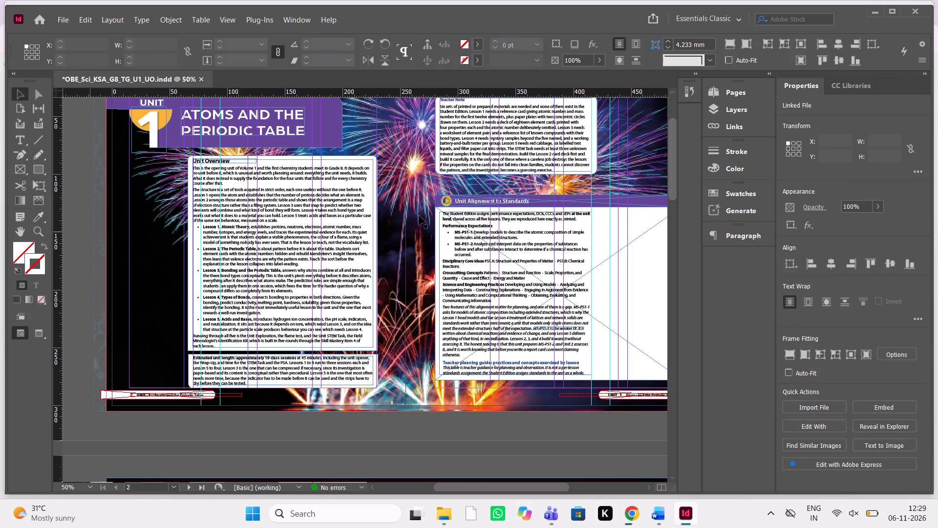
{"action": "left_click", "coordinate": [387, 255]}
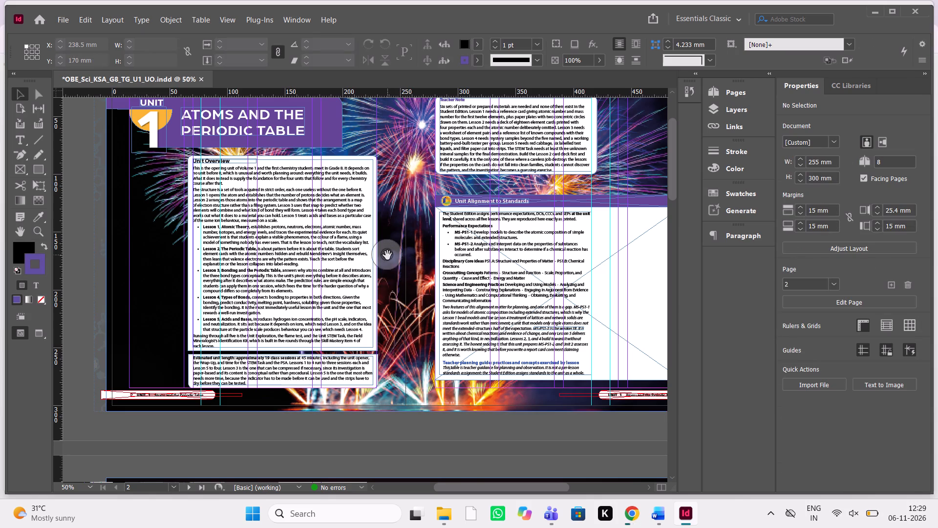
{"action": "key", "text": "Delete"}
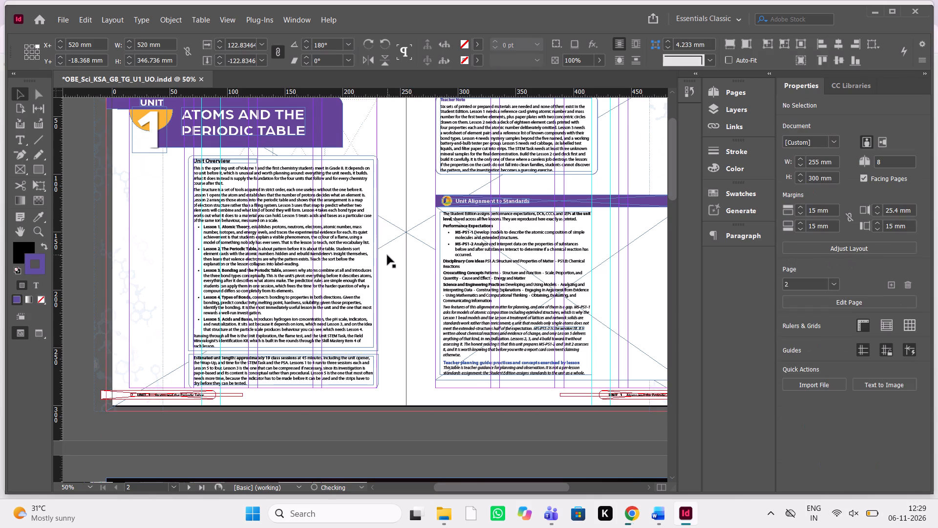
Delete the fireworks background image from the page 4–5 spread.
{"action": "scroll", "coordinate": [387, 255], "scroll_direction": "up", "scroll_amount": 1}
{"action": "scroll", "coordinate": [387, 255], "scroll_direction": "down", "scroll_amount": 5}
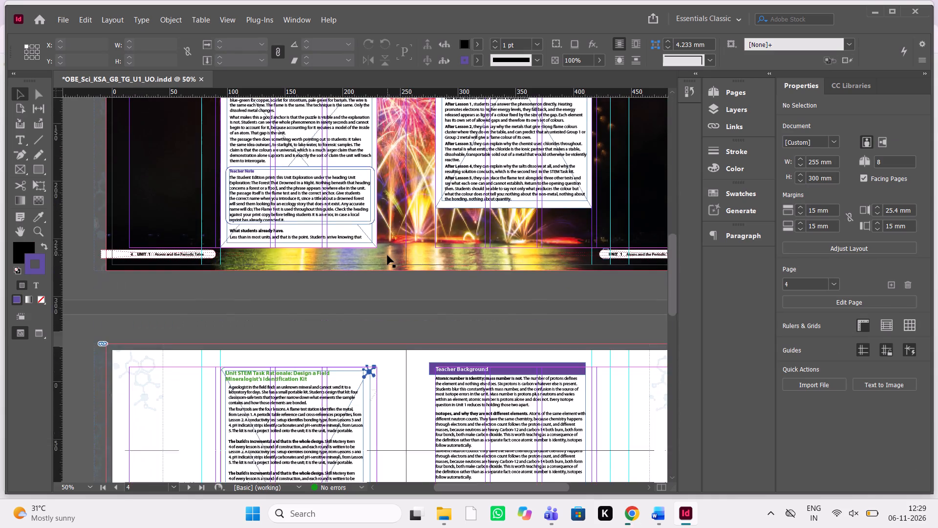
{"action": "scroll", "coordinate": [387, 255], "scroll_direction": "up", "scroll_amount": 1}
{"action": "left_click", "coordinate": [391, 296]}
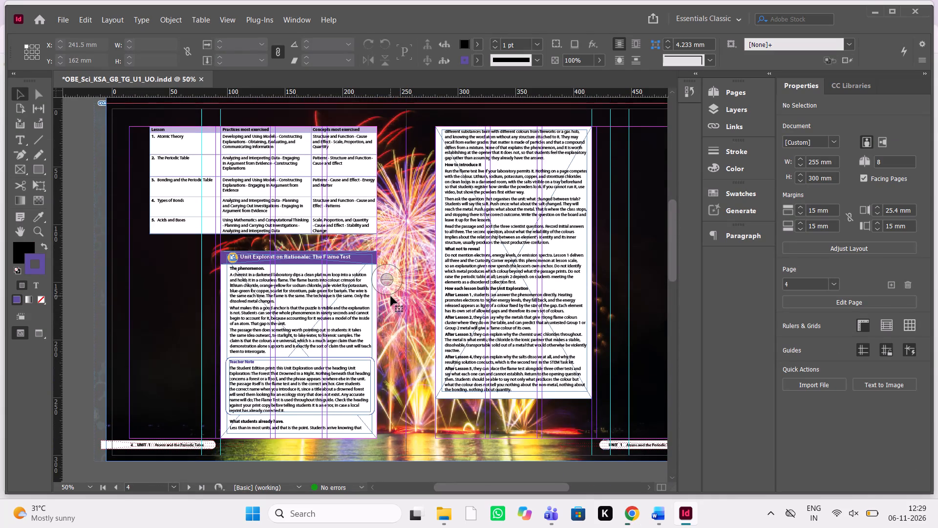
{"action": "left_click", "coordinate": [385, 288]}
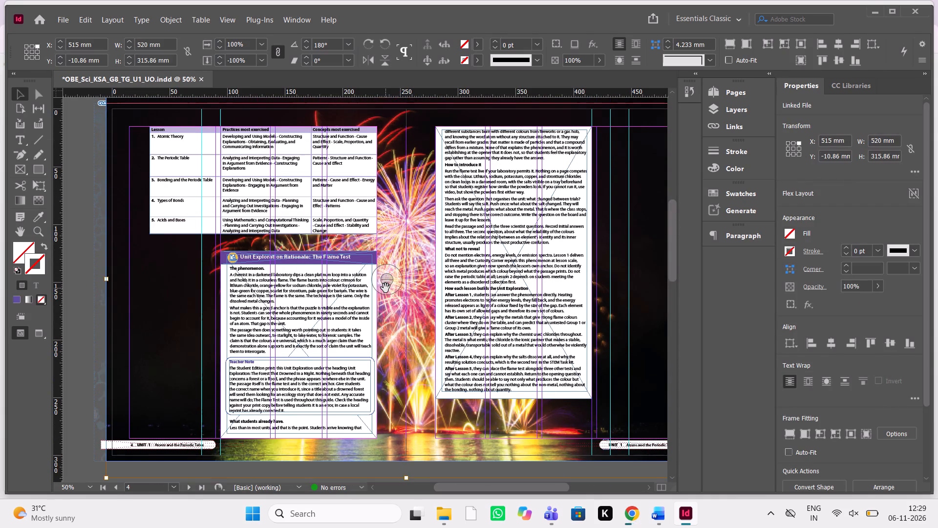
Delete the fireworks background image from the right-hand page of the page 8–9 spread.
{"action": "scroll", "coordinate": [385, 288], "scroll_direction": "up", "scroll_amount": 2}
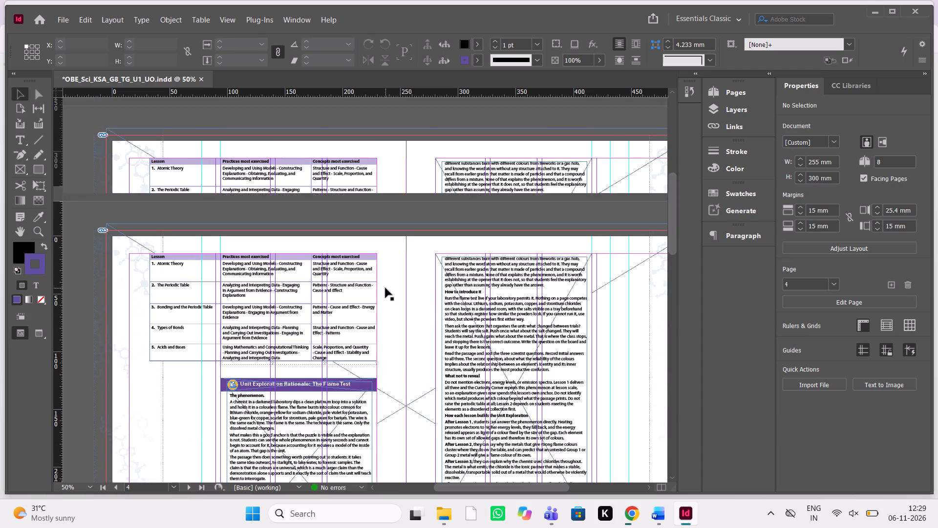
{"action": "scroll", "coordinate": [385, 288], "scroll_direction": "down", "scroll_amount": 5}
{"action": "scroll", "coordinate": [385, 288], "scroll_direction": "up", "scroll_amount": 1}
{"action": "scroll", "coordinate": [385, 288], "scroll_direction": "down", "scroll_amount": 1}
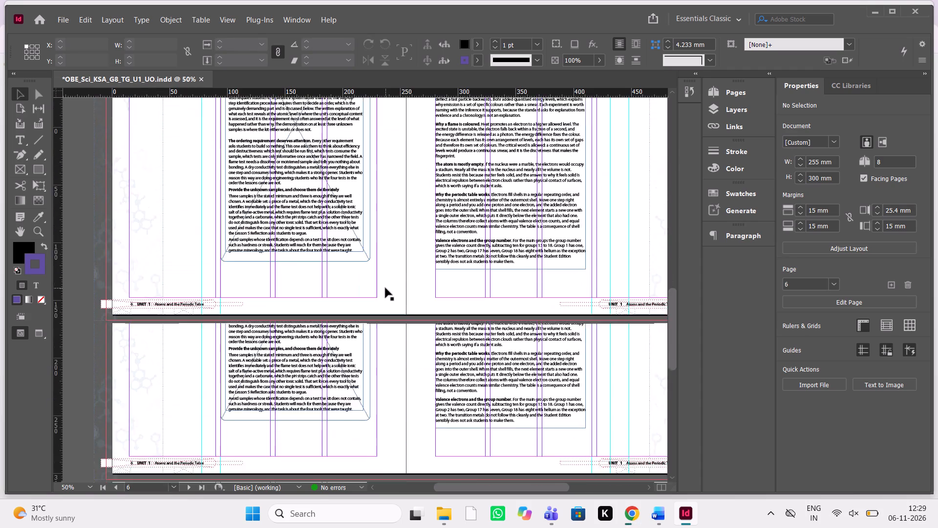
{"action": "scroll", "coordinate": [385, 288], "scroll_direction": "down", "scroll_amount": 2}
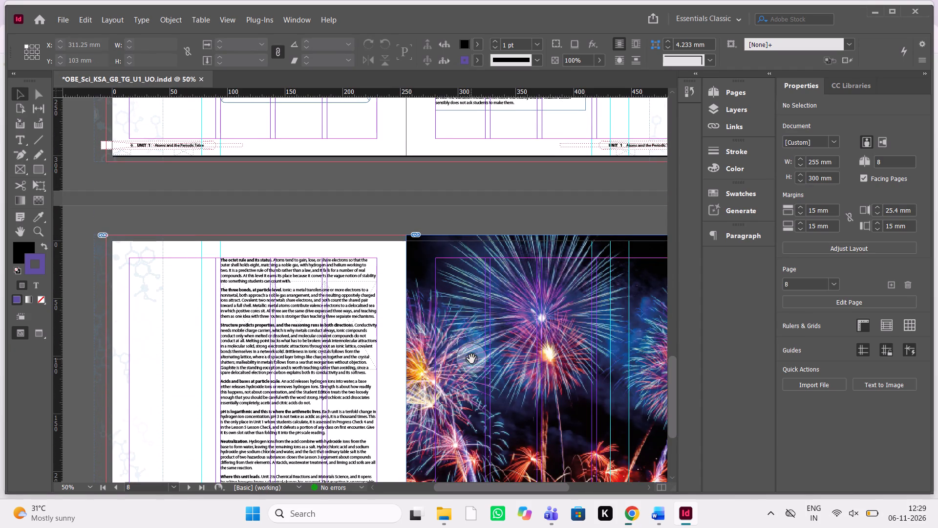
{"action": "left_click", "coordinate": [471, 359]}
{"action": "scroll", "coordinate": [471, 359], "scroll_direction": "up", "scroll_amount": 1}
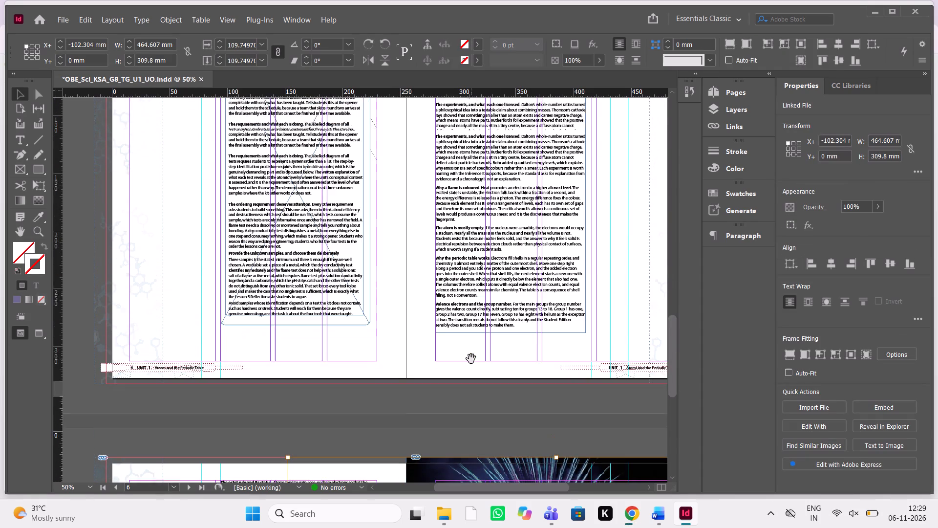
{"action": "scroll", "coordinate": [471, 359], "scroll_direction": "up", "scroll_amount": 4}
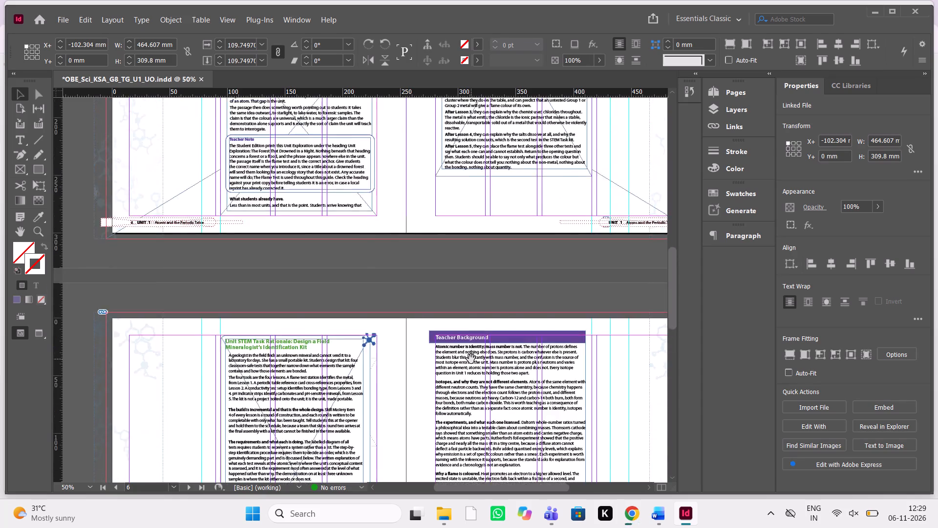
{"action": "scroll", "coordinate": [471, 359], "scroll_direction": "up", "scroll_amount": 1}
{"action": "scroll", "coordinate": [471, 359], "scroll_direction": "down", "scroll_amount": 4}
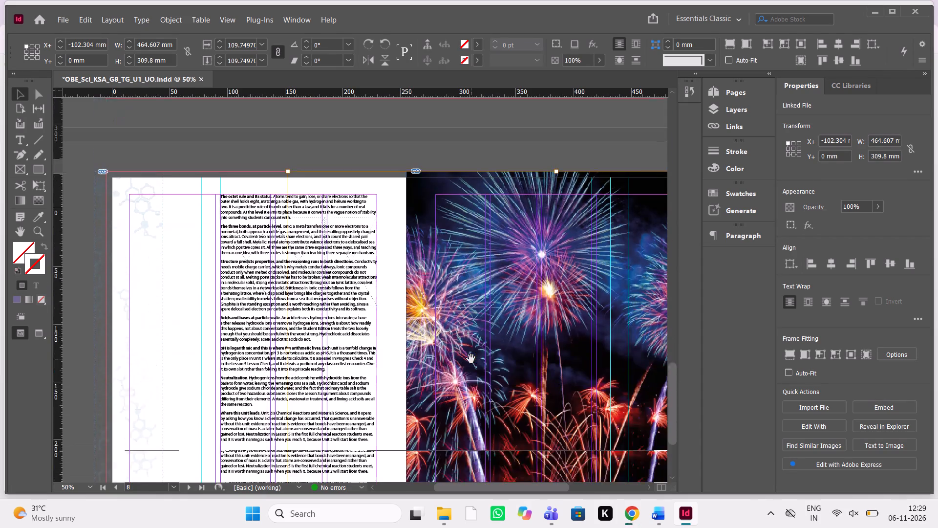
{"action": "scroll", "coordinate": [471, 359], "scroll_direction": "down", "scroll_amount": 1}
{"action": "left_click", "coordinate": [472, 312]}
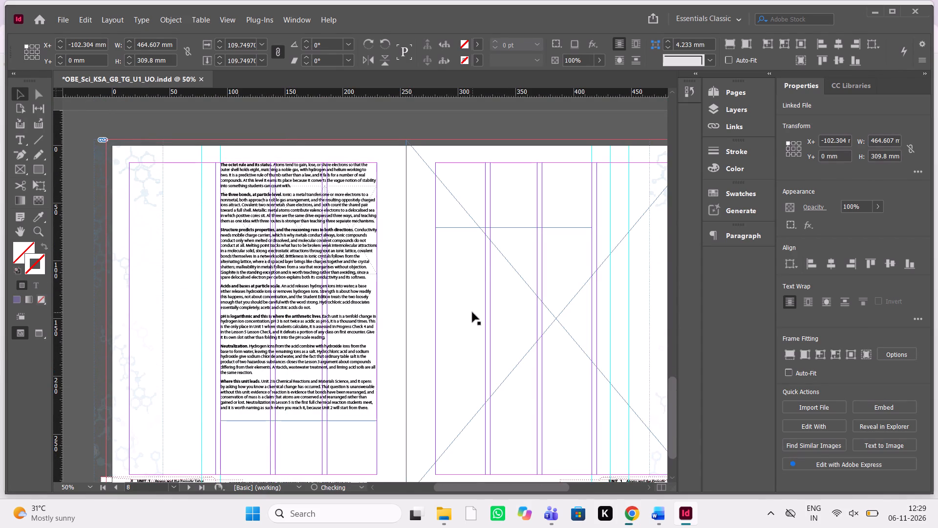
Examine the Unit 1 title banner on page 2 at 125% zoom.
{"action": "scroll", "coordinate": [490, 266], "scroll_direction": "up", "scroll_amount": 20}
{"action": "scroll", "coordinate": [490, 266], "scroll_direction": "up", "scroll_amount": 20}
{"action": "scroll", "coordinate": [490, 266], "scroll_direction": "up", "scroll_amount": 20}
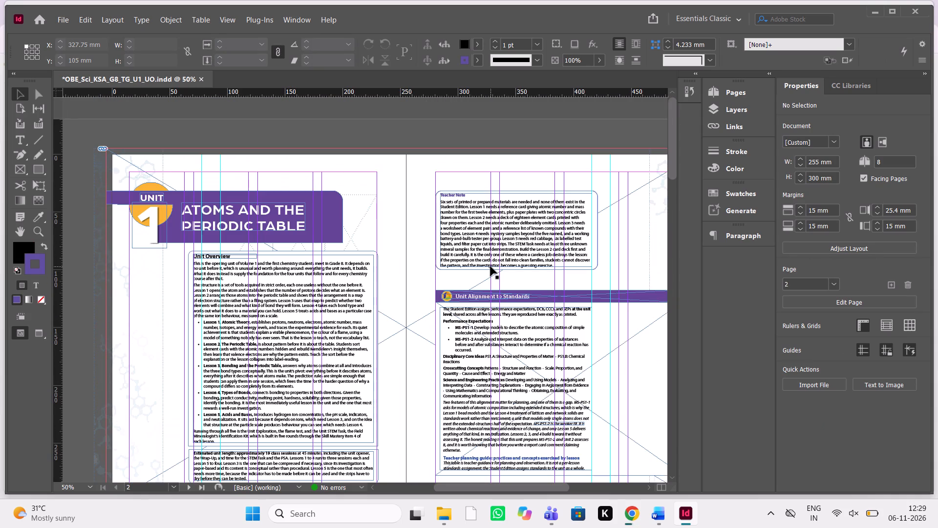
{"action": "scroll", "coordinate": [490, 266], "scroll_direction": "up", "scroll_amount": 20}
{"action": "scroll", "coordinate": [490, 266], "scroll_direction": "up", "scroll_amount": 20}
{"action": "scroll", "coordinate": [490, 266], "scroll_direction": "up", "scroll_amount": 13}
{"action": "key", "text": "ctrl+equal"}
{"action": "key", "text": "ctrl+equal"}
{"action": "key", "text": "ctrl+equal"}
{"action": "scroll", "coordinate": [490, 266], "scroll_direction": "right", "scroll_amount": 7}
{"action": "scroll", "coordinate": [490, 266], "scroll_direction": "up", "scroll_amount": 10}
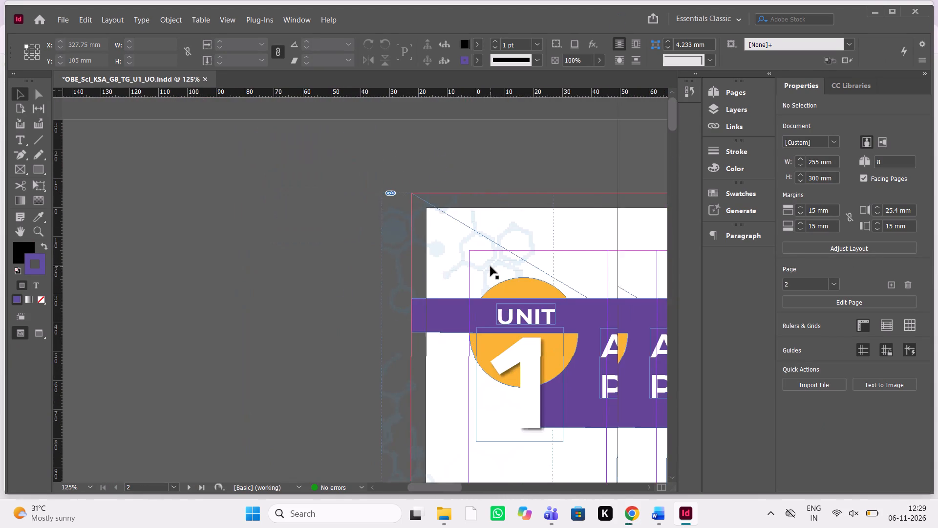
{"action": "scroll", "coordinate": [490, 266], "scroll_direction": "up", "scroll_amount": 6}
{"action": "scroll", "coordinate": [490, 266], "scroll_direction": "down", "scroll_amount": 1}
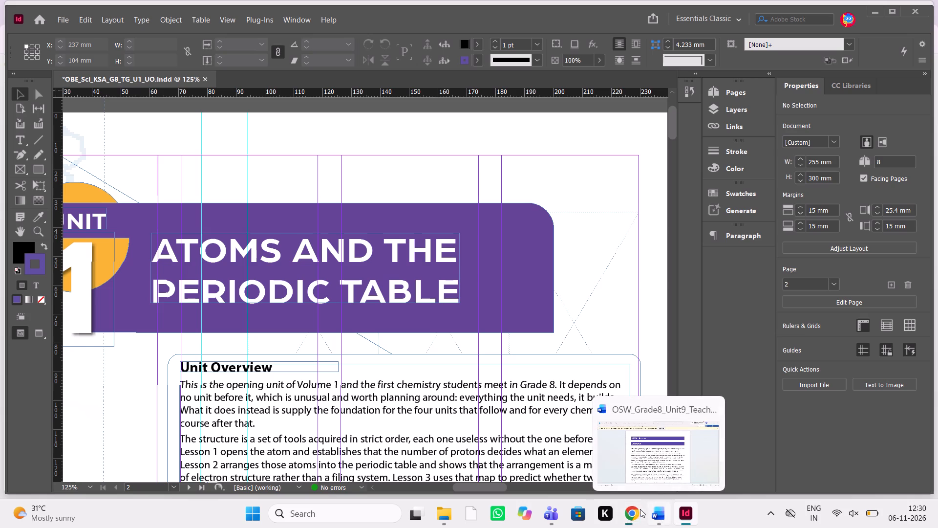
Switch to Chrome and check the sb.zip download in the recent download history.
{"action": "left_click", "coordinate": [632, 514]}
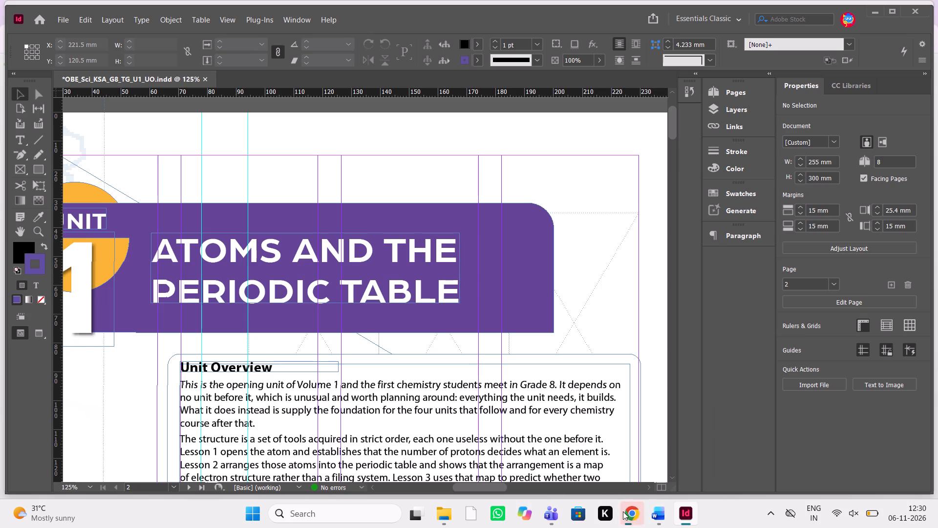
{"action": "left_click", "coordinate": [628, 524]}
{"action": "left_click", "coordinate": [634, 513]}
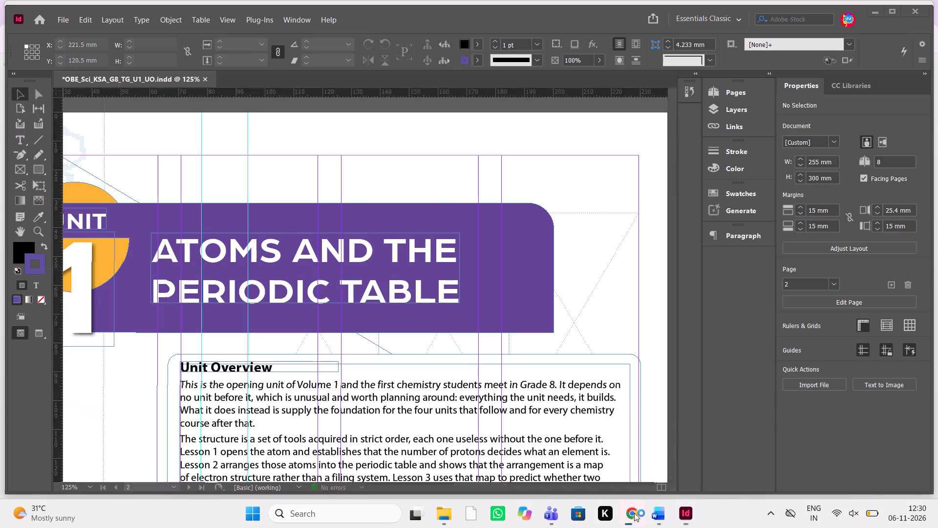
{"action": "left_click", "coordinate": [878, 45]}
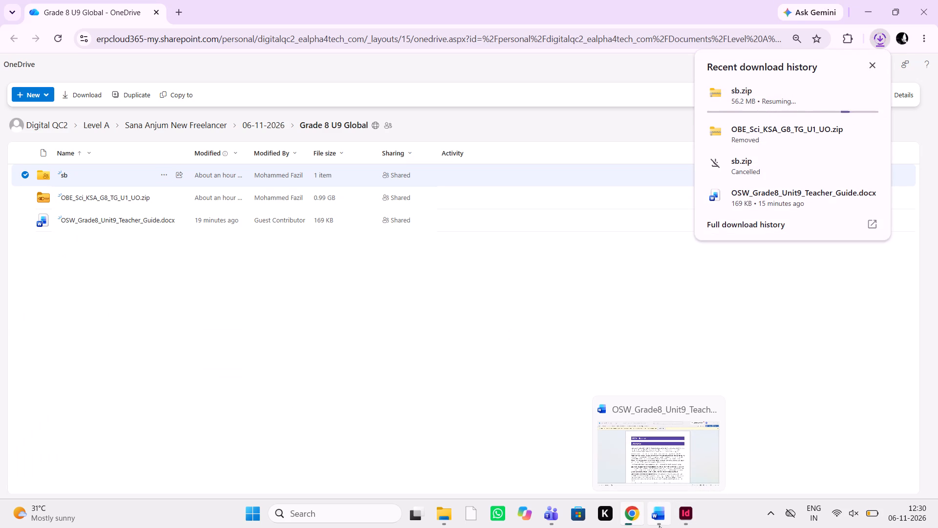
{"action": "left_click", "coordinate": [753, 356]}
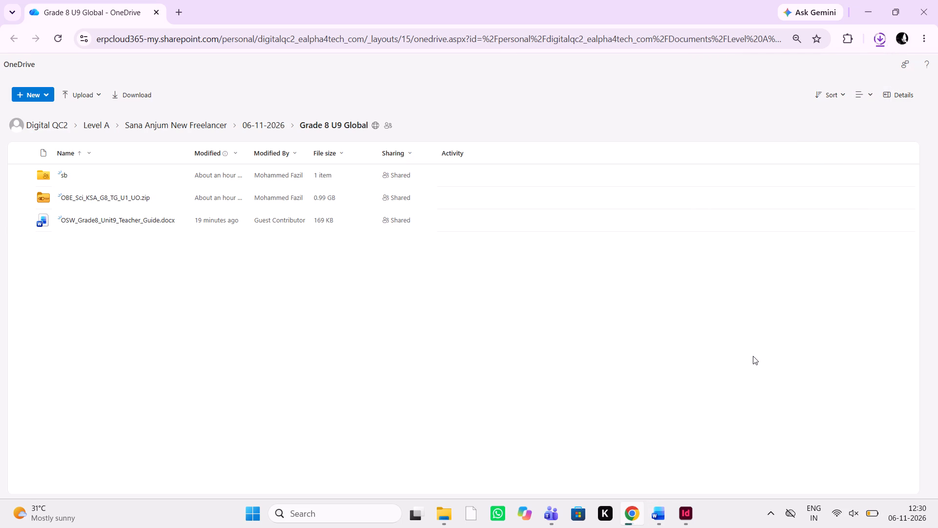
Switch to the Word document OSW_Grade8_Unit9_Teacher_Guide and resize its window to sit beside the InDesign layout.
{"action": "left_click", "coordinate": [659, 522]}
{"action": "scroll", "coordinate": [568, 313], "scroll_direction": "up", "scroll_amount": 20}
{"action": "scroll", "coordinate": [568, 313], "scroll_direction": "up", "scroll_amount": 10}
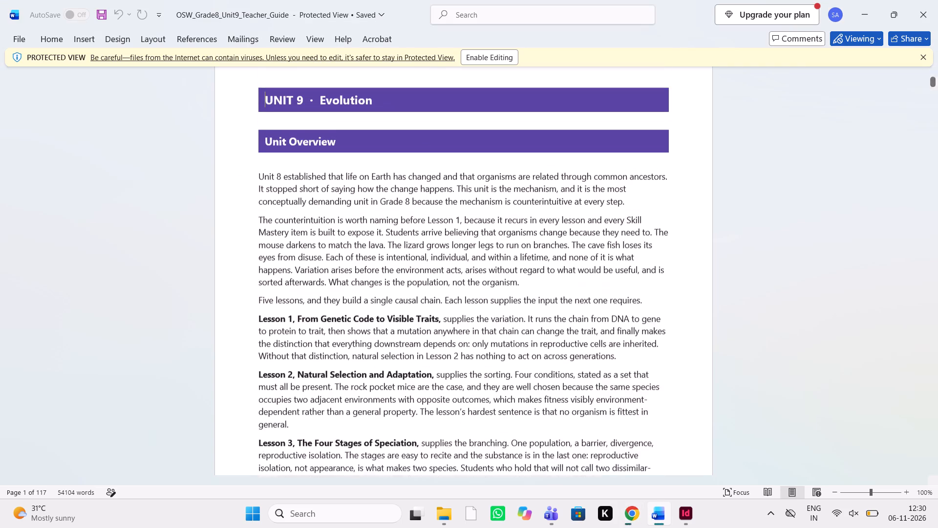
{"action": "scroll", "coordinate": [568, 313], "scroll_direction": "up", "scroll_amount": 8}
{"action": "left_click", "coordinate": [886, 25]}
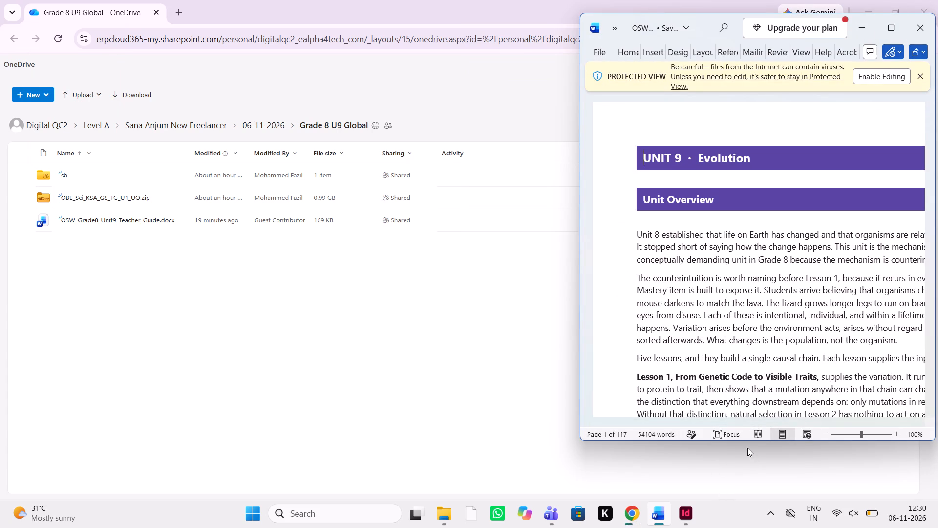
{"action": "left_click_drag", "start_coordinate": [752, 440], "coordinate": [766, 498]}
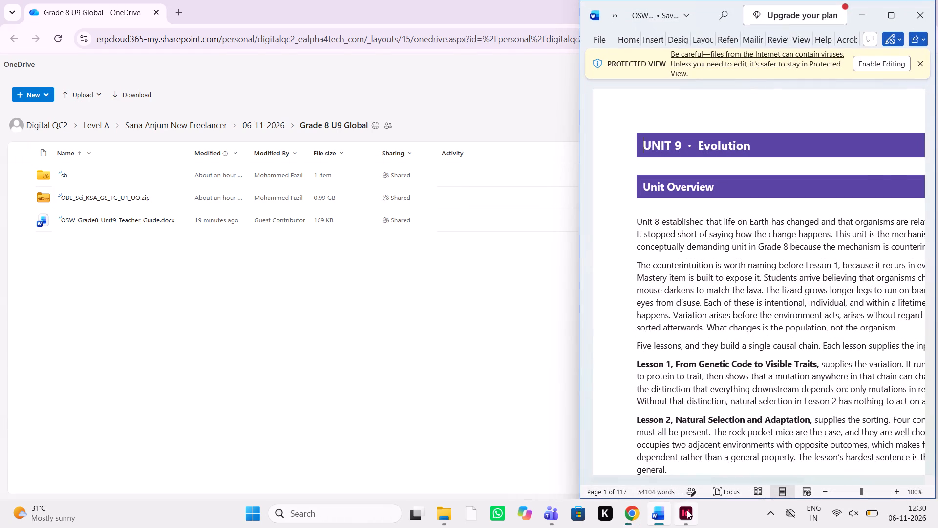
{"action": "left_click", "coordinate": [687, 511]}
{"action": "scroll", "coordinate": [687, 511], "scroll_direction": "down", "scroll_amount": 1}
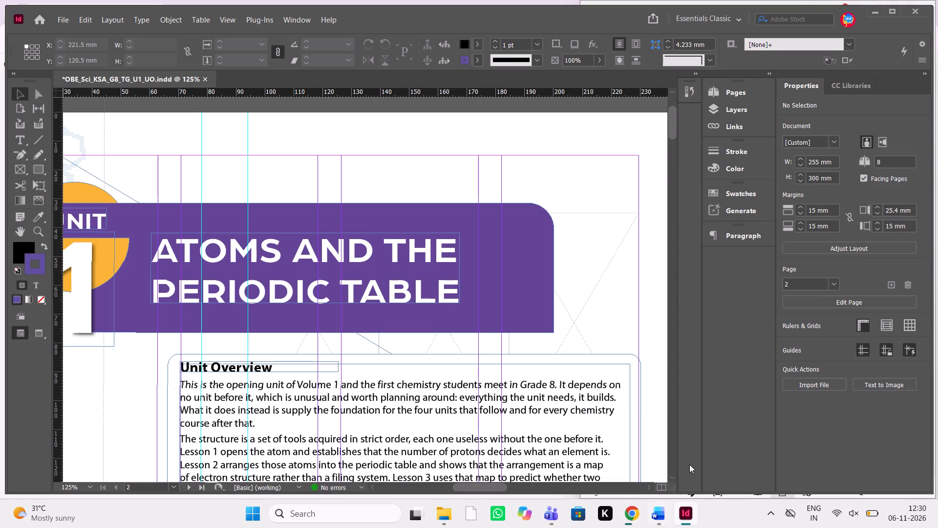
{"action": "left_click", "coordinate": [666, 511]}
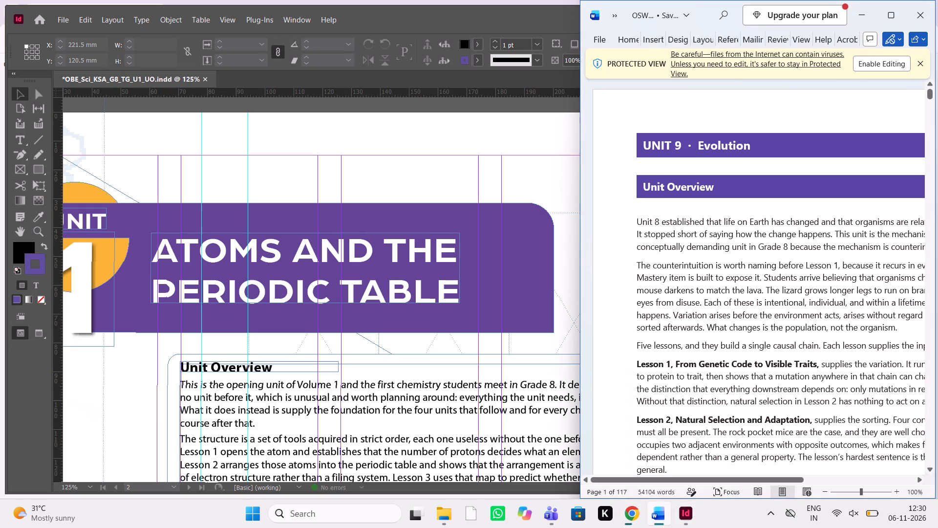
Copy the unit title Evolution from the UNIT 9 heading of the Word document.
{"action": "left_click_drag", "start_coordinate": [761, 139], "coordinate": [697, 142]}
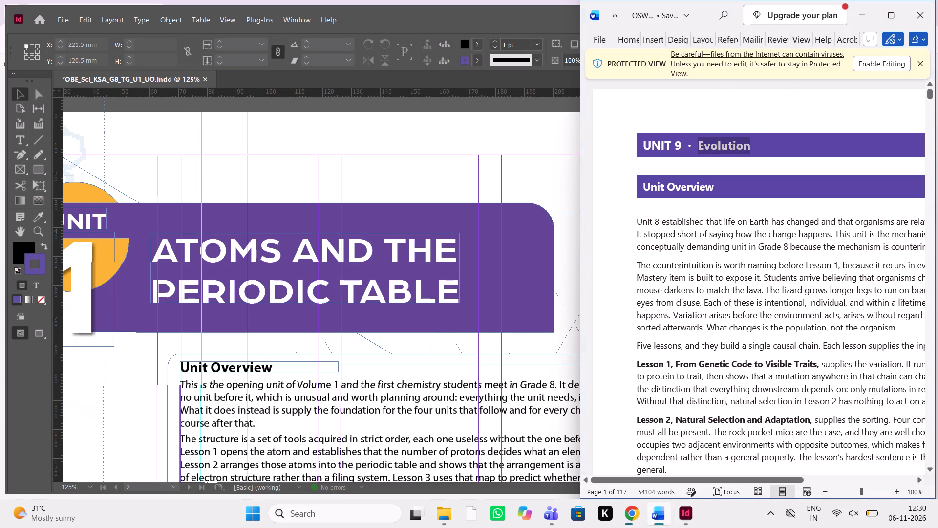
{"action": "key", "text": "ctrl+c"}
{"action": "key", "text": "ctrl+c"}
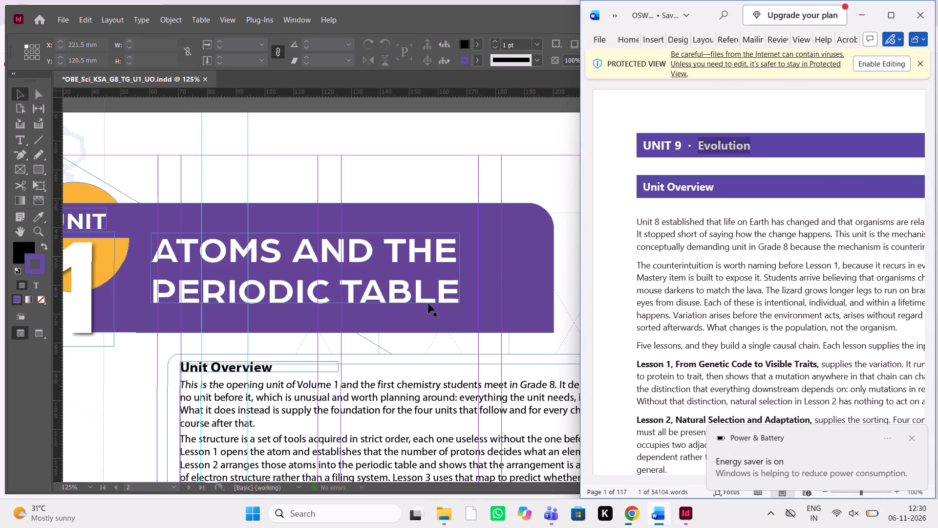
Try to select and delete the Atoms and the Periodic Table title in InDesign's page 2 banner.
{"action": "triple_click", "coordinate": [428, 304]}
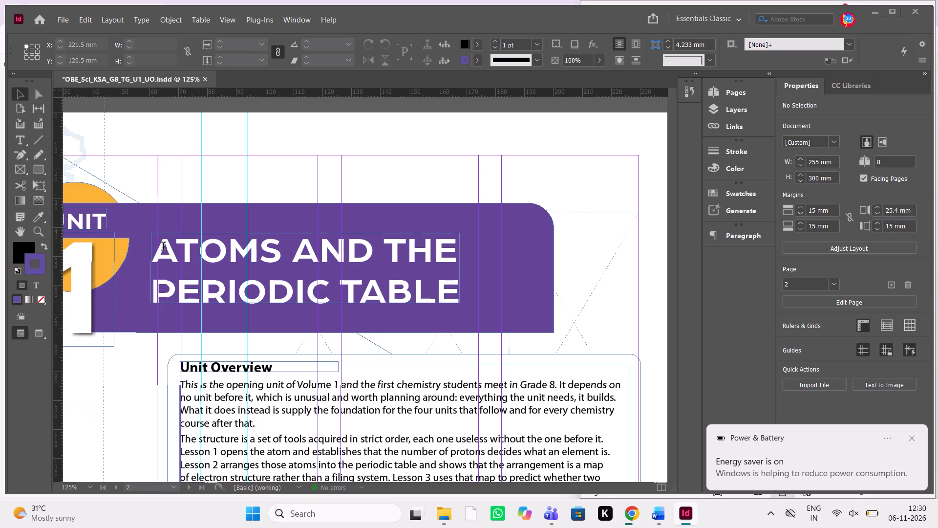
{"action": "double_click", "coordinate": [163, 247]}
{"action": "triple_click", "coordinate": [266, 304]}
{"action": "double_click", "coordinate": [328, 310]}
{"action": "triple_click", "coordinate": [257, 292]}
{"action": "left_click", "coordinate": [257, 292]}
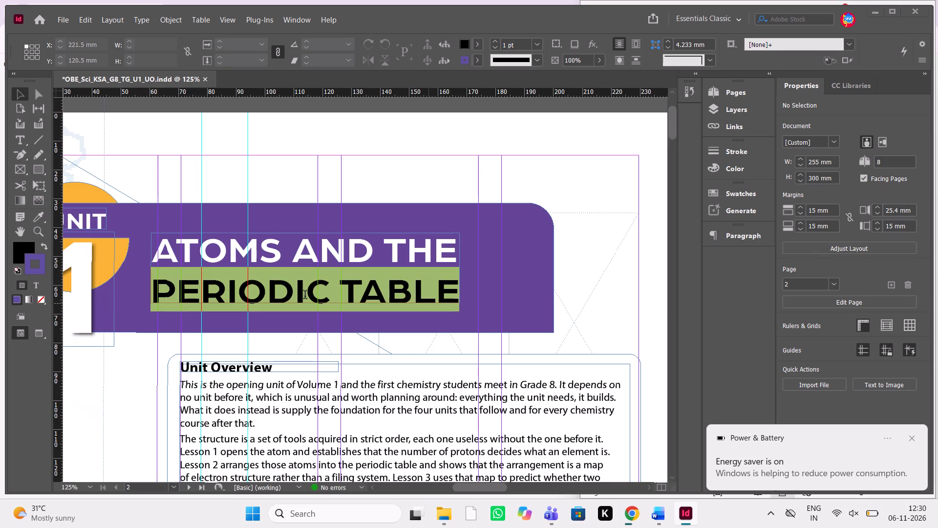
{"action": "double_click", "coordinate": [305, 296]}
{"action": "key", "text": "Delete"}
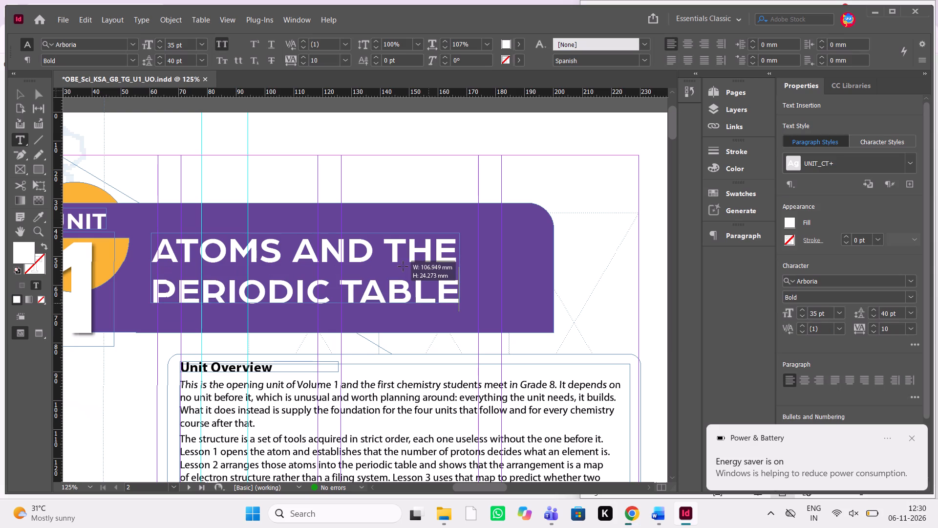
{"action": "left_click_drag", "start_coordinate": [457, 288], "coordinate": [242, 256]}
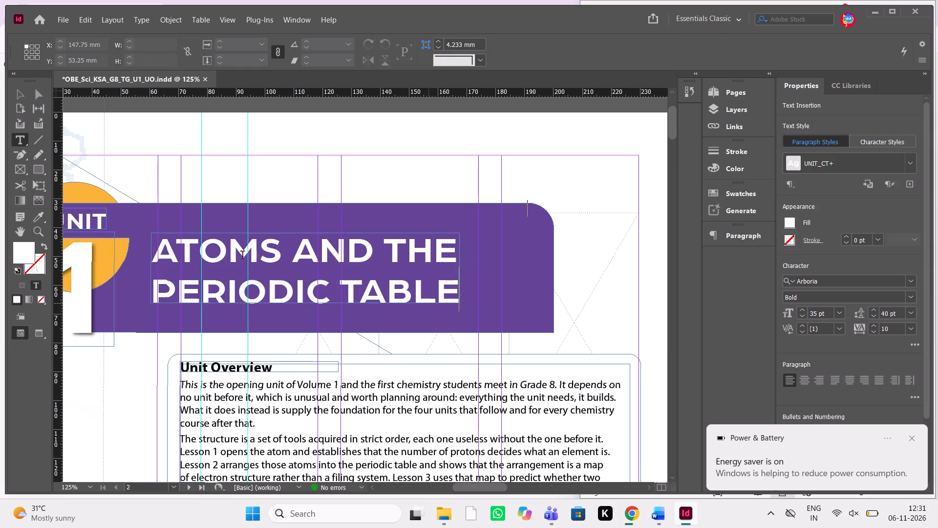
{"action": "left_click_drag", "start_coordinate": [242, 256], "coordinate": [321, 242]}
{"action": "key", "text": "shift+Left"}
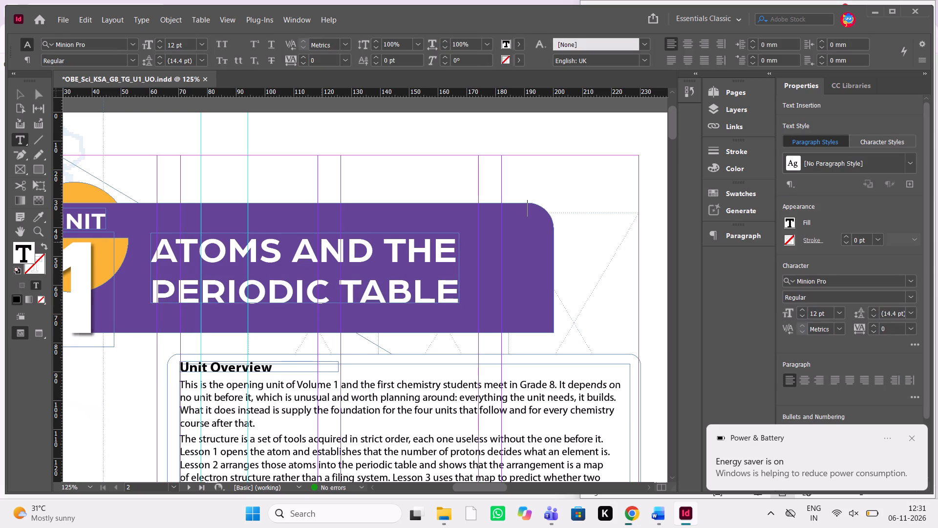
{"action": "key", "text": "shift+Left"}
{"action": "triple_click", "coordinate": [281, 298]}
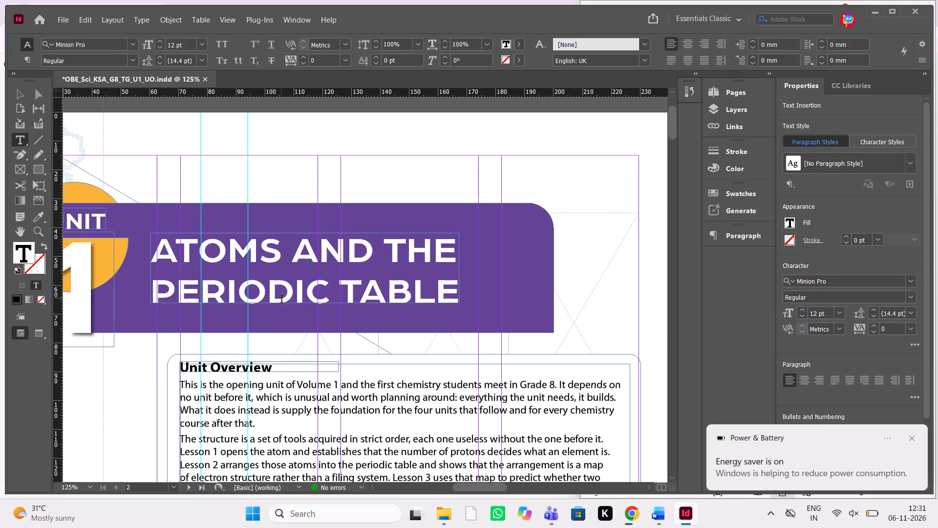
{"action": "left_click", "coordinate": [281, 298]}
Replace the Atoms and the Periodic Table title in the page 2 banner with Evolution, copied from the Word document's Unit 9 heading.
{"action": "left_click", "coordinate": [20, 94]}
{"action": "triple_click", "coordinate": [273, 275]}
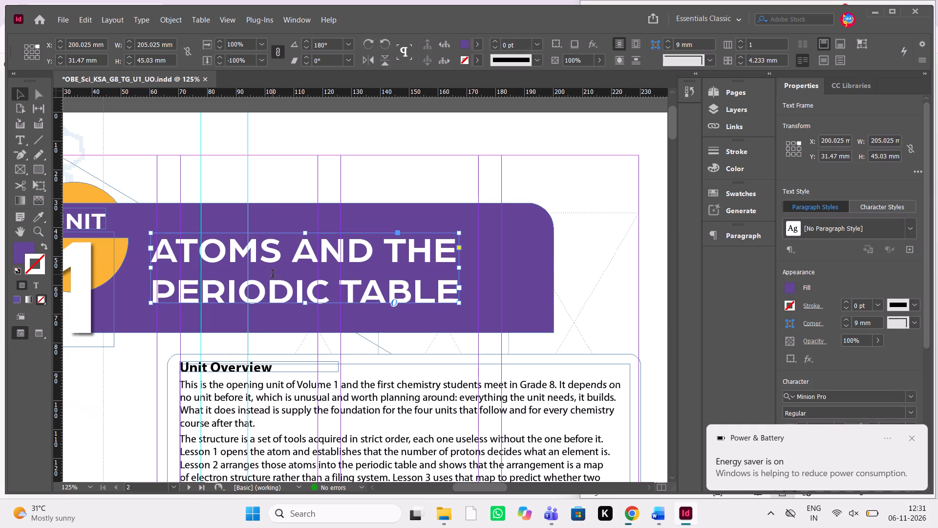
{"action": "triple_click", "coordinate": [304, 294]}
{"action": "left_click", "coordinate": [304, 294]}
{"action": "left_click", "coordinate": [304, 294]}
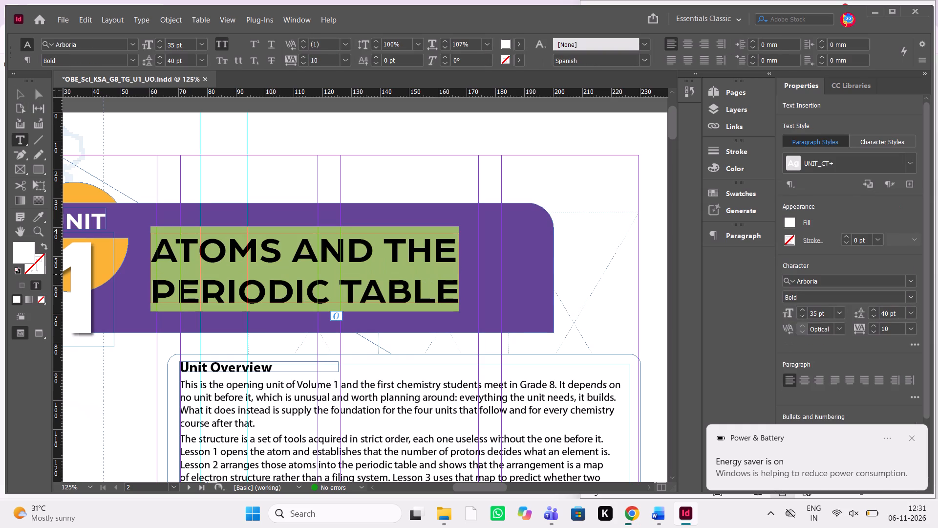
{"action": "key", "text": "Delete"}
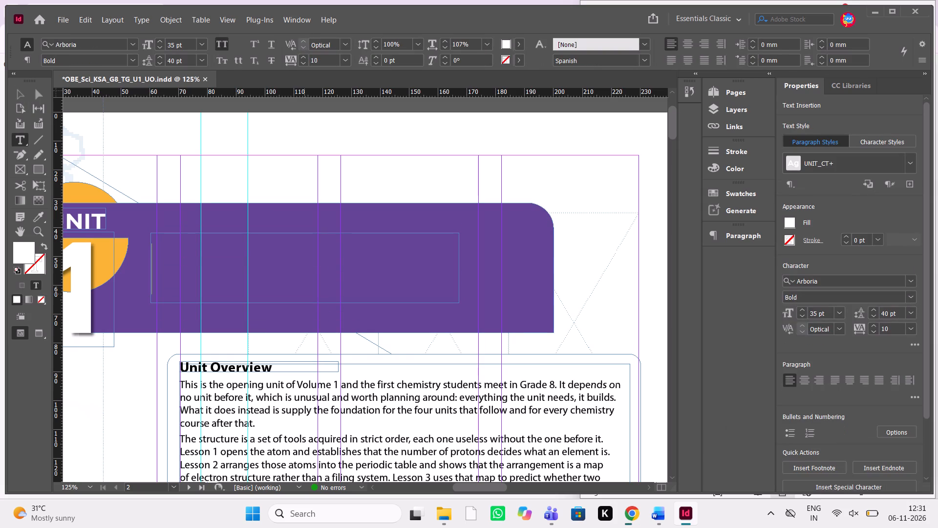
{"action": "key", "text": "ctrl+v"}
{"action": "key", "text": "ctrl+v"}
{"action": "key", "text": "alt+Tab"}
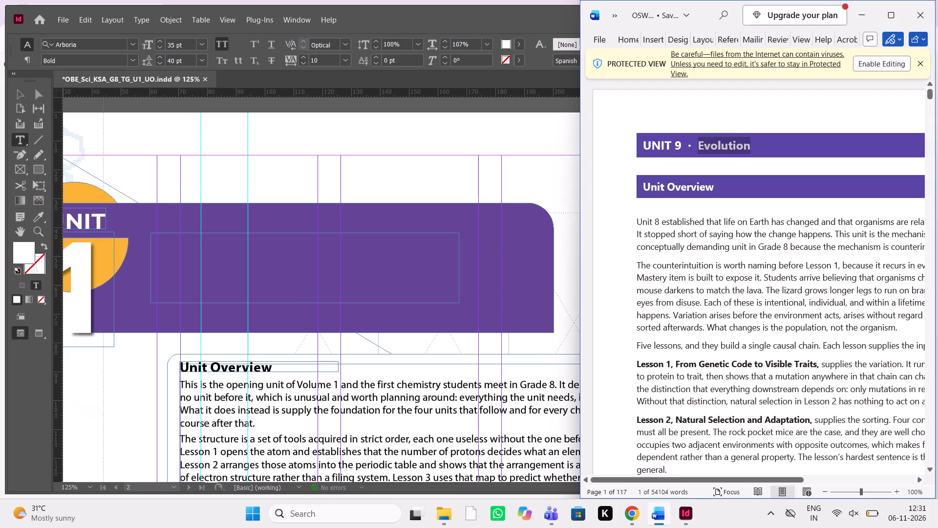
{"action": "key", "text": "ctrl+c"}
{"action": "key", "text": "ctrl+c"}
{"action": "left_click", "coordinate": [187, 243]}
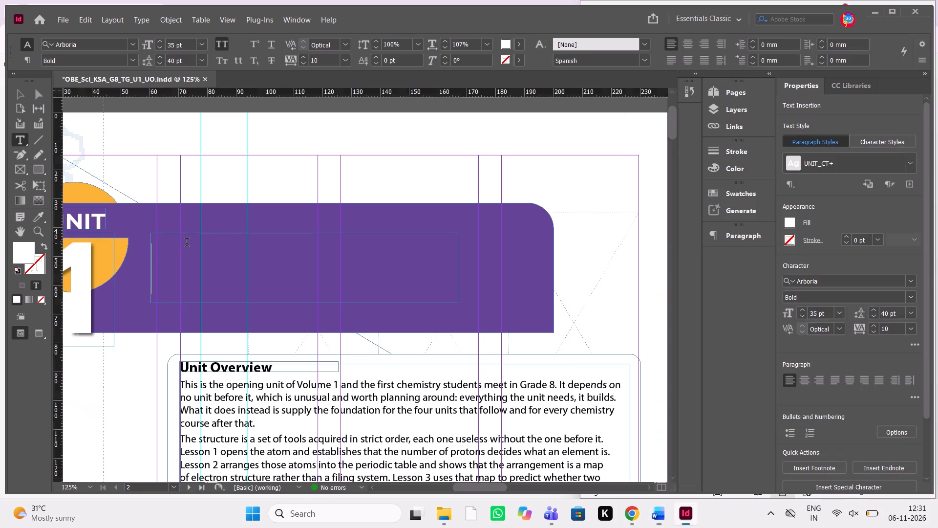
{"action": "key", "text": "ctrl+v"}
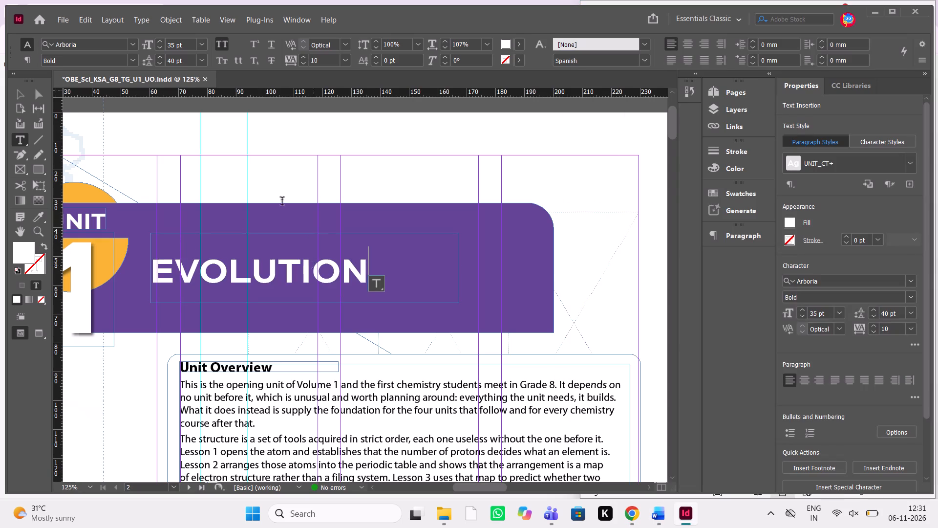
{"action": "left_click", "coordinate": [25, 96]}
{"action": "left_click", "coordinate": [218, 146]}
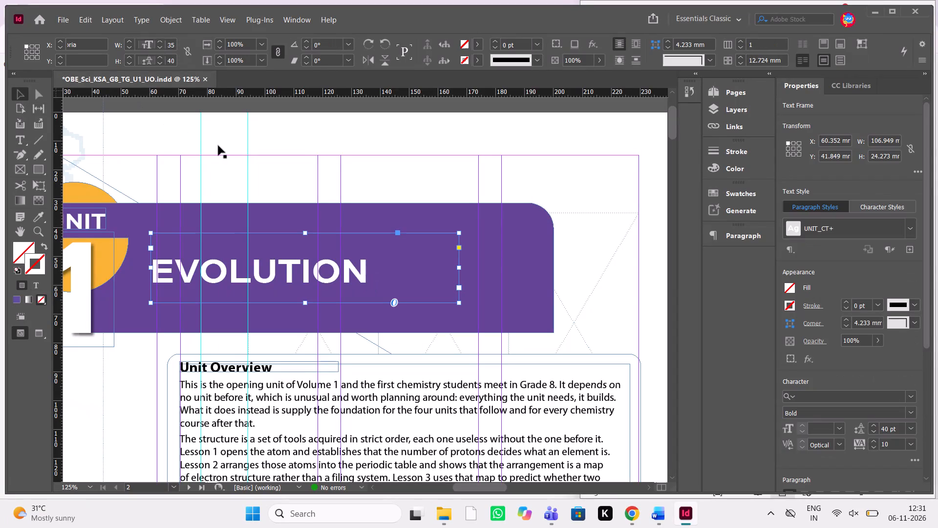
{"action": "key", "text": "w"}
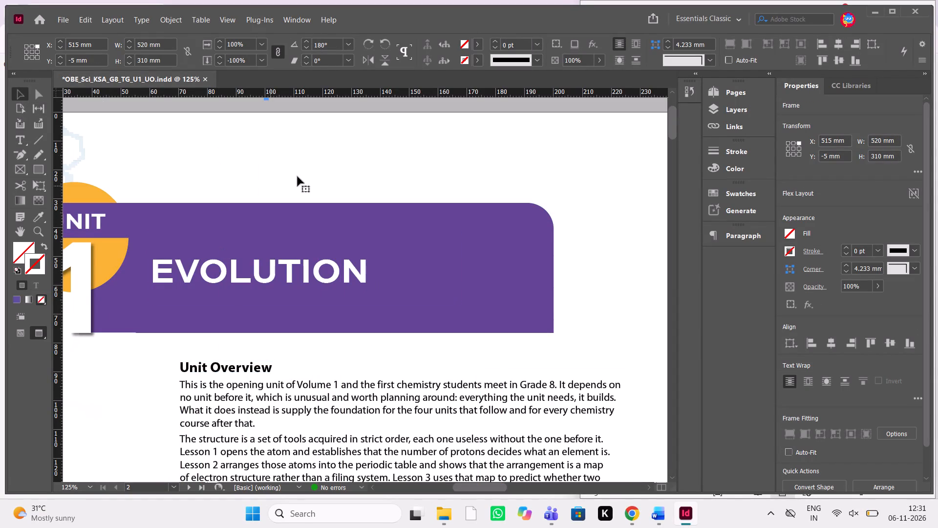
{"action": "left_click", "coordinate": [320, 173]}
Change the large unit number in the page 2 banner to 9.
{"action": "scroll", "coordinate": [320, 173], "scroll_direction": "right", "scroll_amount": 1}
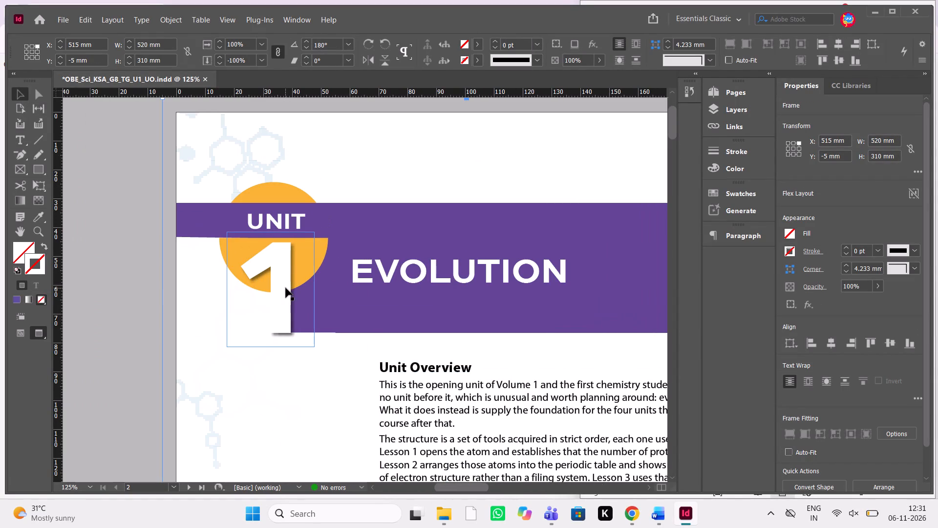
{"action": "left_click", "coordinate": [286, 288]}
{"action": "triple_click", "coordinate": [286, 288]}
{"action": "left_click", "coordinate": [286, 288]}
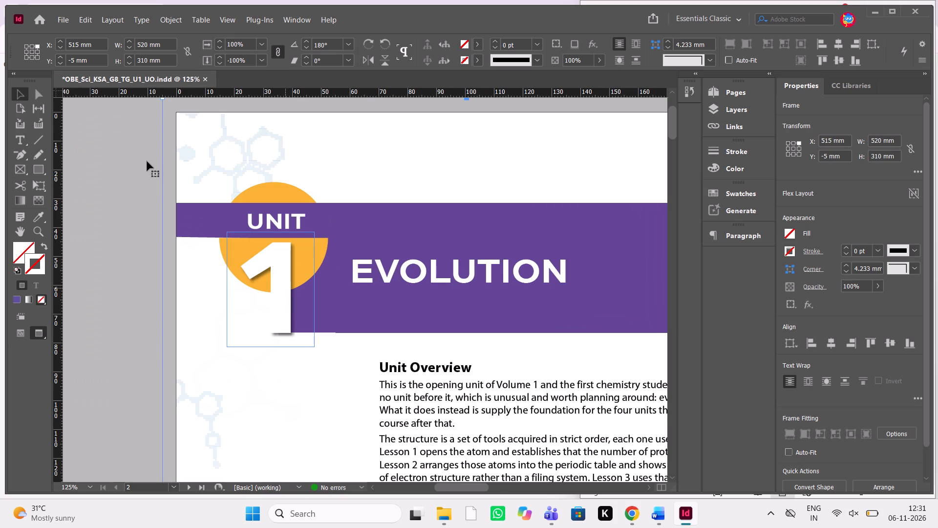
{"action": "left_click", "coordinate": [147, 161]}
{"action": "left_click", "coordinate": [147, 161]}
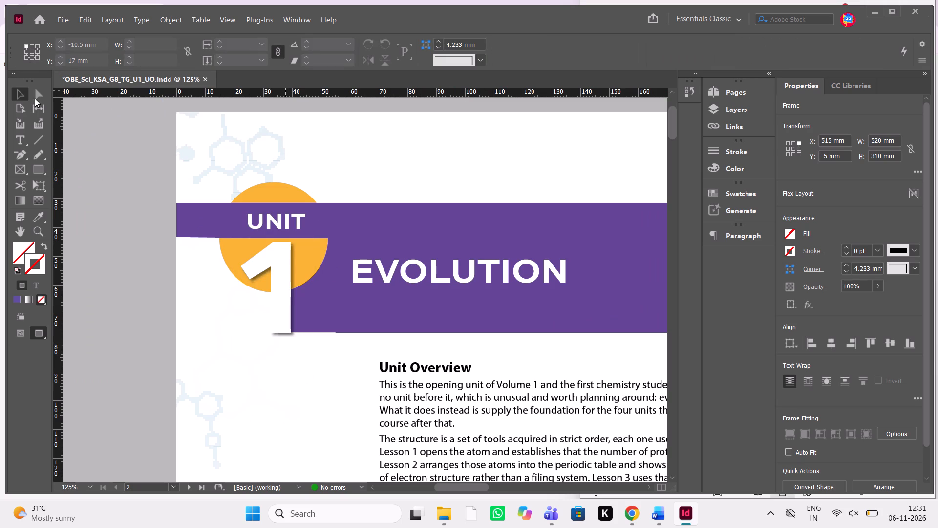
{"action": "double_click", "coordinate": [94, 191]}
{"action": "key", "text": "w"}
{"action": "triple_click", "coordinate": [281, 313]}
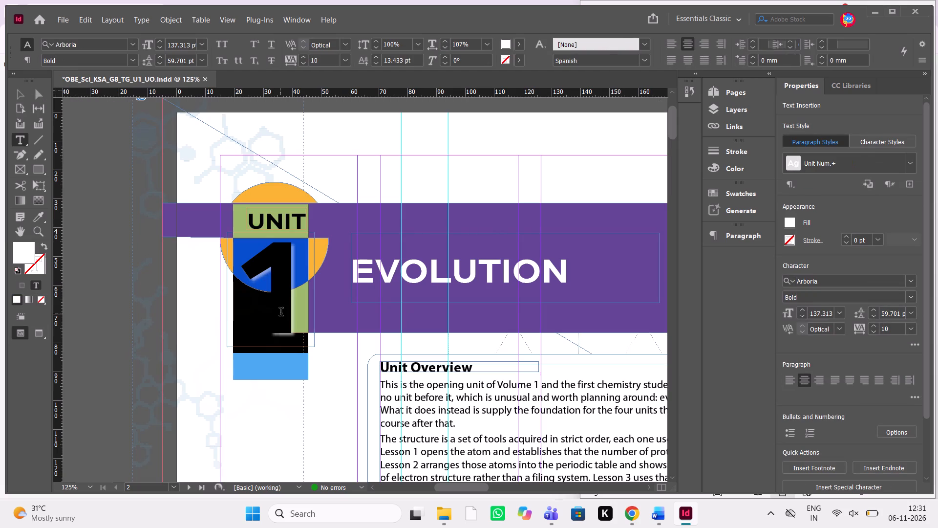
{"action": "key", "text": "BackSpace"}
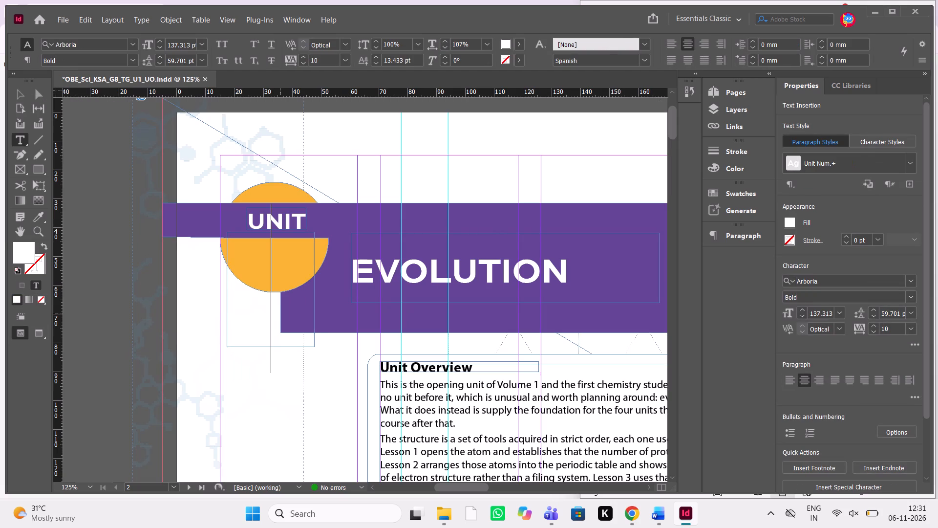
{"action": "key", "text": "9"}
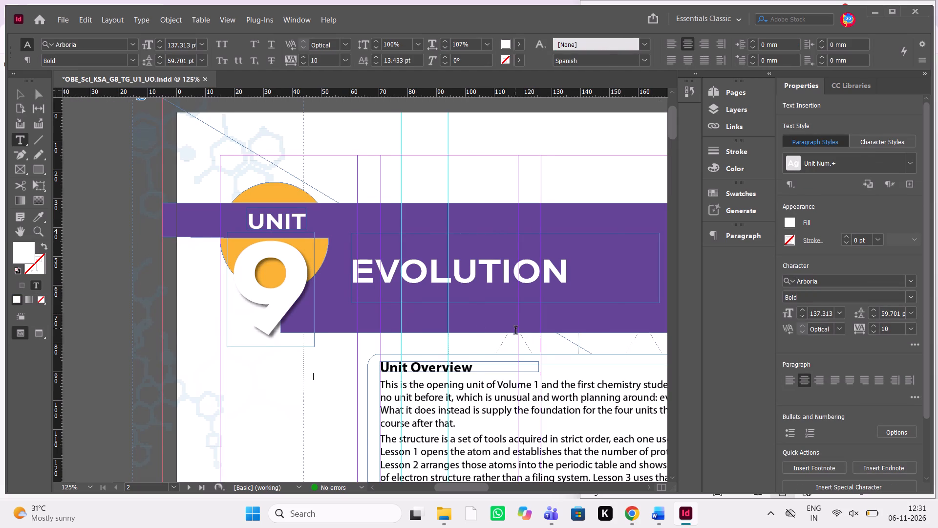
{"action": "scroll", "coordinate": [515, 329], "scroll_direction": "left", "scroll_amount": 1}
{"action": "scroll", "coordinate": [515, 329], "scroll_direction": "right", "scroll_amount": 1}
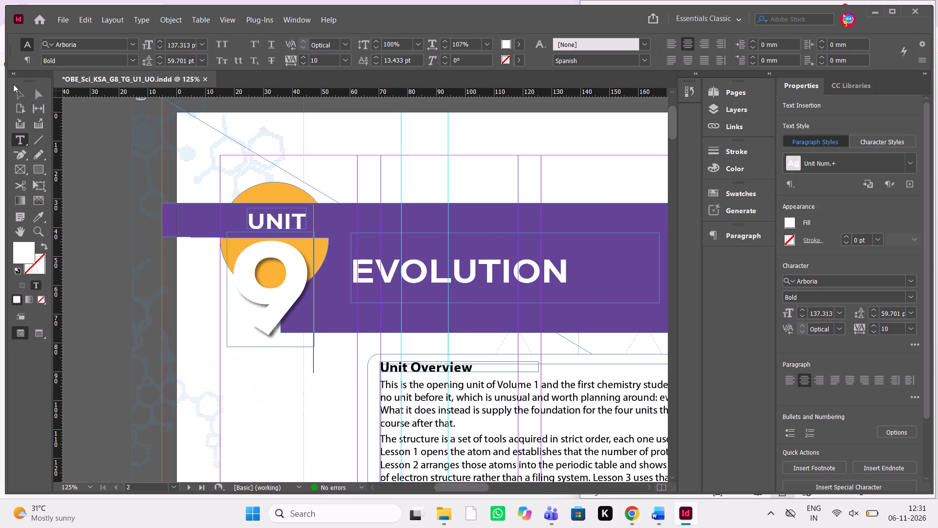
{"action": "left_click", "coordinate": [23, 93]}
{"action": "left_click", "coordinate": [100, 235]}
Preview the updated unit banner without guides and frame edges.
{"action": "scroll", "coordinate": [100, 235], "scroll_direction": "left", "scroll_amount": 1}
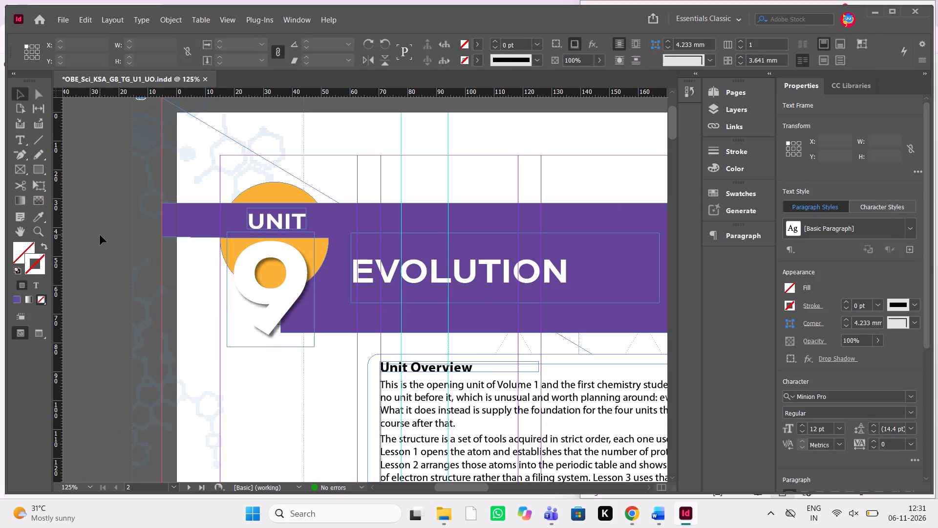
{"action": "scroll", "coordinate": [100, 235], "scroll_direction": "left", "scroll_amount": 1}
{"action": "scroll", "coordinate": [202, 341], "scroll_direction": "left", "scroll_amount": 2}
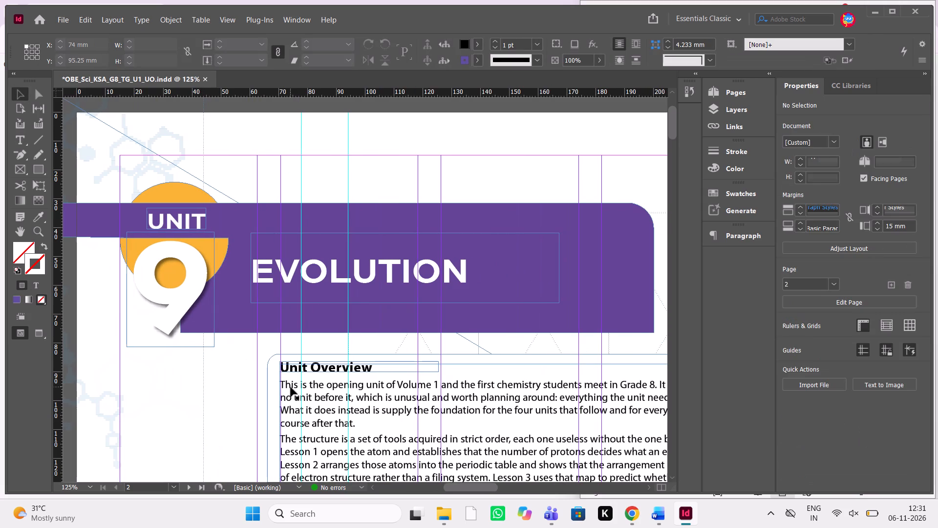
{"action": "left_click", "coordinate": [215, 417]}
{"action": "key", "text": "w"}
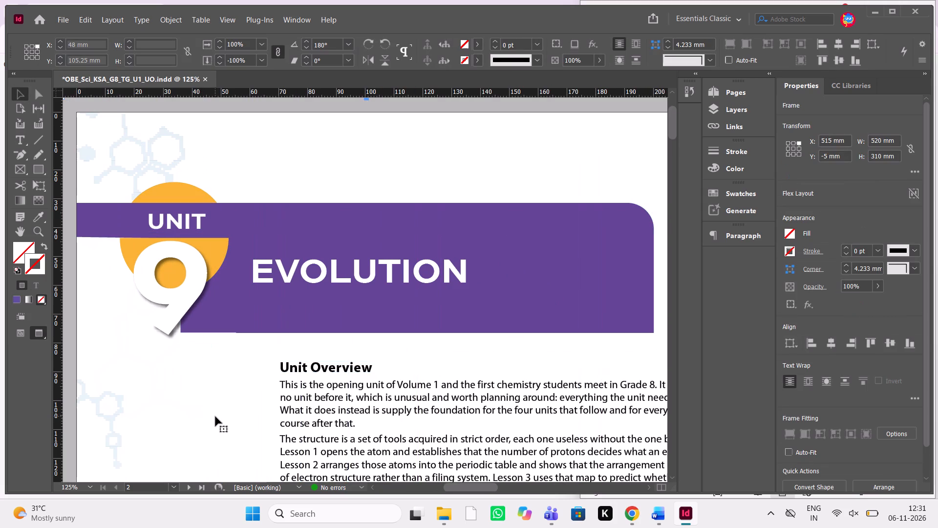
{"action": "type", "text": "ww"}
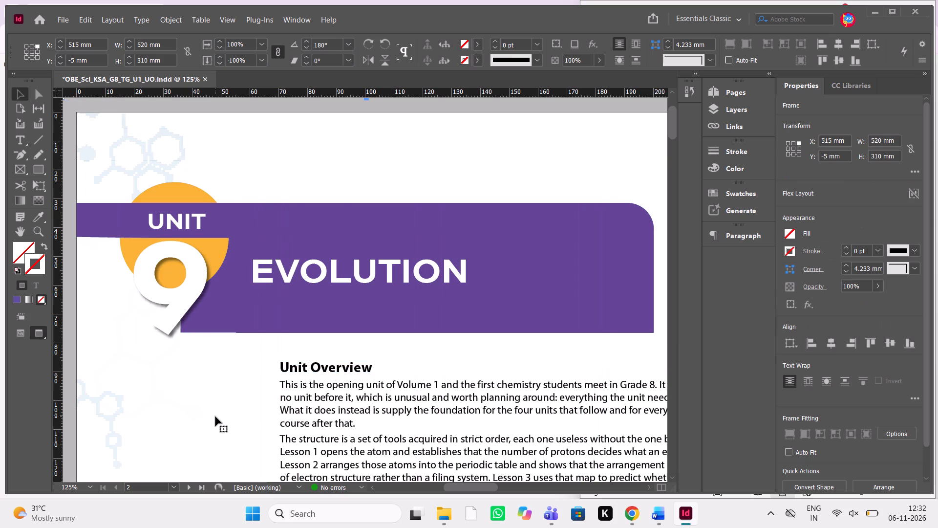
{"action": "key", "text": "w"}
In the Word document, copy the Unit Overview text from "Unit 8 established" through the "Running through all five" paragraph.
{"action": "key", "text": "alt+Tab"}
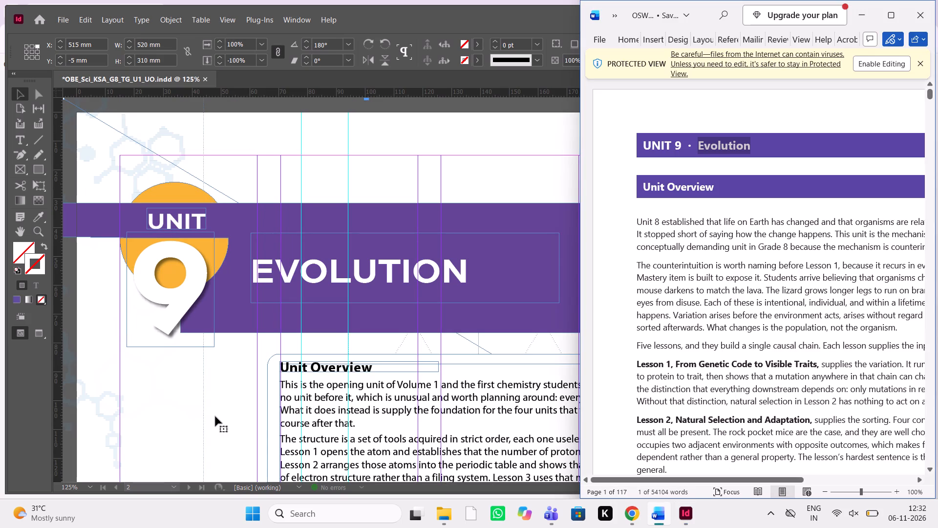
{"action": "scroll", "coordinate": [818, 323], "scroll_direction": "down", "scroll_amount": 3}
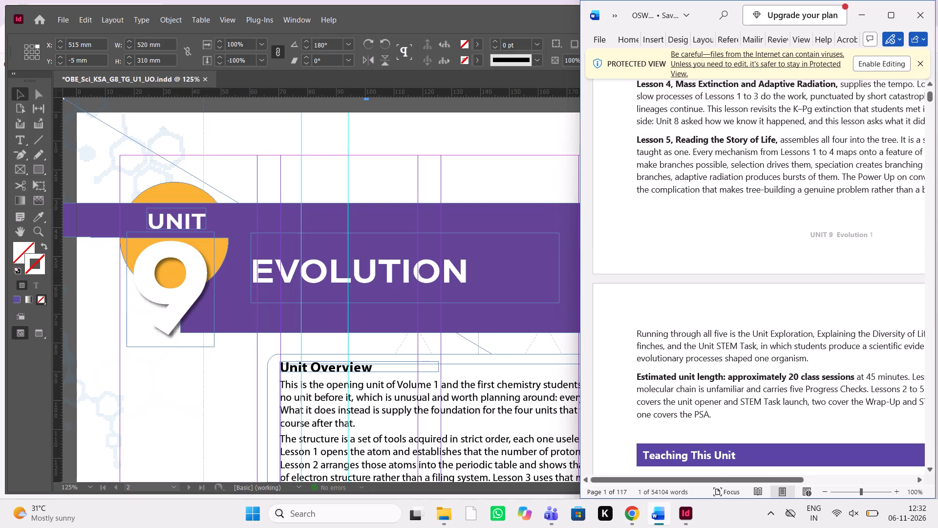
{"action": "left_click_drag", "start_coordinate": [814, 353], "coordinate": [658, 163]}
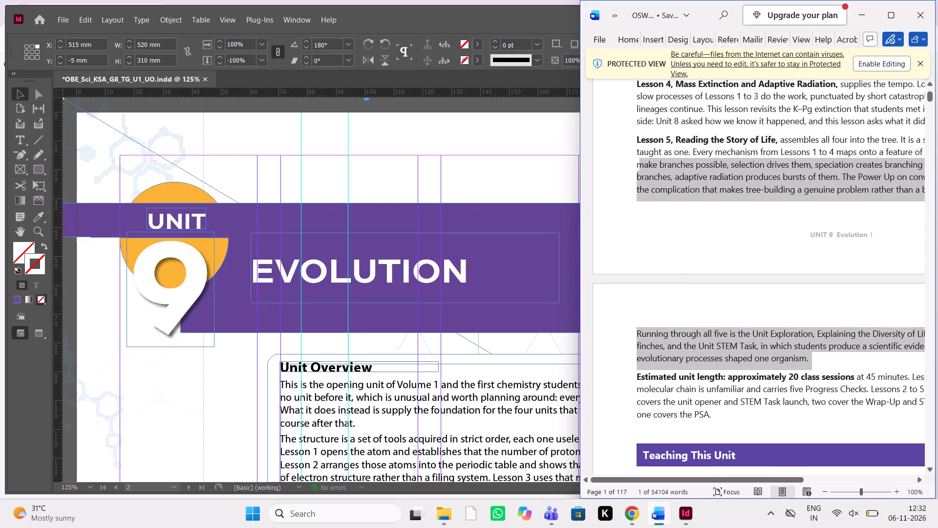
{"action": "left_click_drag", "start_coordinate": [658, 163], "coordinate": [682, 212]}
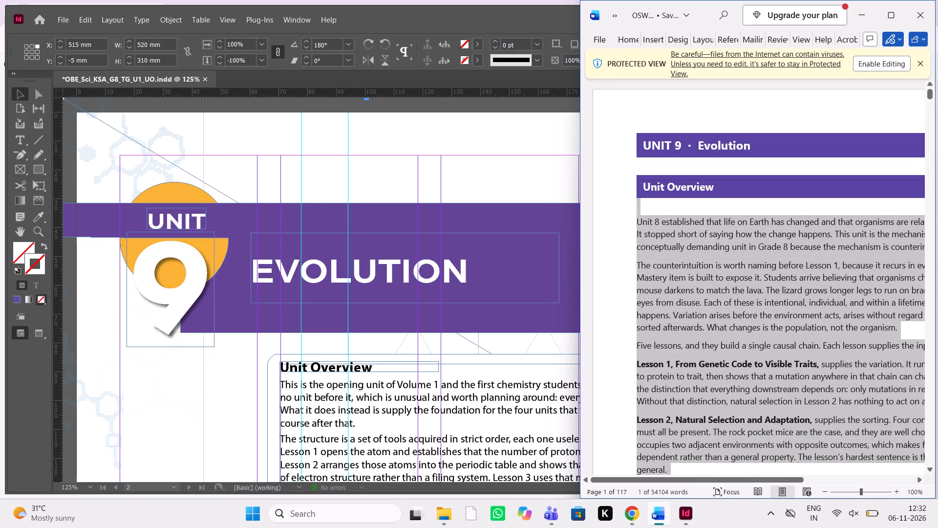
{"action": "left_click_drag", "start_coordinate": [682, 212], "coordinate": [627, 221]}
{"action": "key", "text": "ctrl+c"}
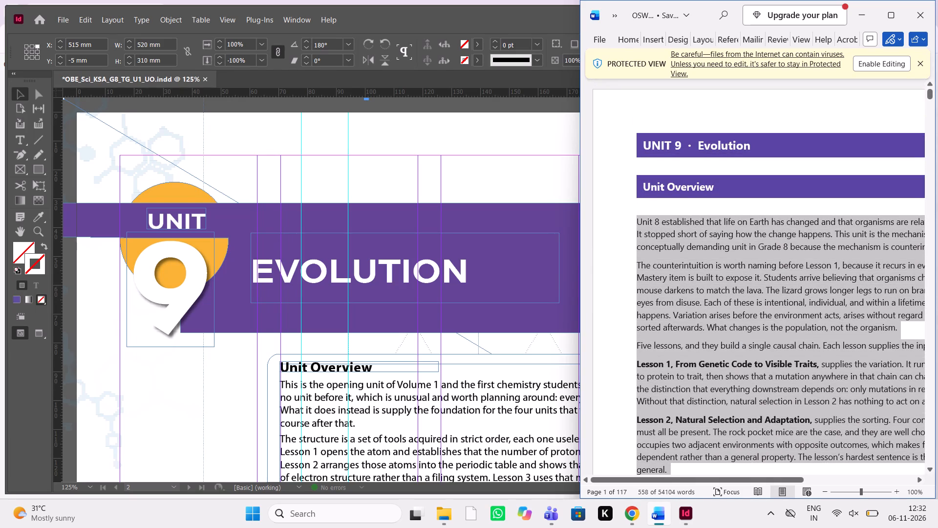
{"action": "key", "text": "ctrl+c"}
{"action": "key", "text": "ctrl+c"}
Replace the Unit Overview body text on InDesign's page 2, above the Estimated unit length box, with the copied Unit 9 text.
{"action": "scroll", "coordinate": [384, 326], "scroll_direction": "down", "scroll_amount": 2}
{"action": "scroll", "coordinate": [384, 326], "scroll_direction": "left", "scroll_amount": 1}
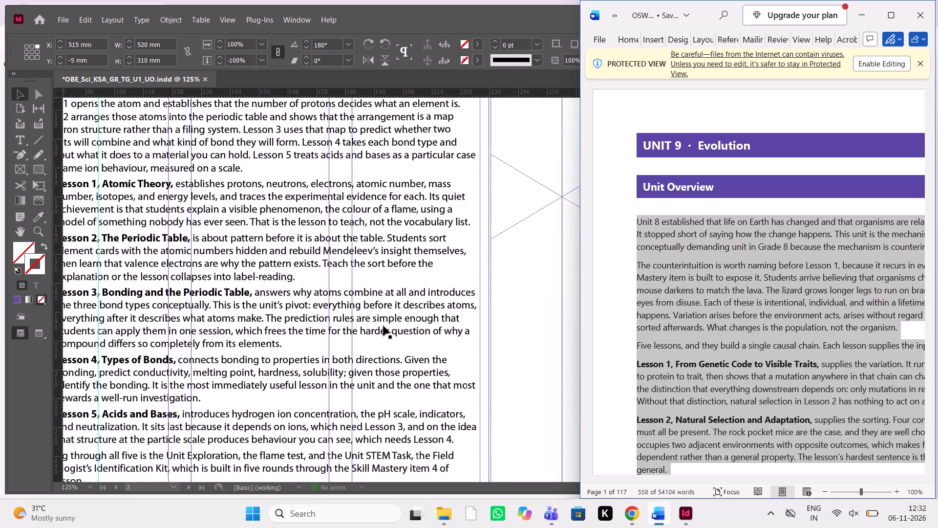
{"action": "scroll", "coordinate": [384, 326], "scroll_direction": "down", "scroll_amount": 1}
{"action": "triple_click", "coordinate": [237, 314]}
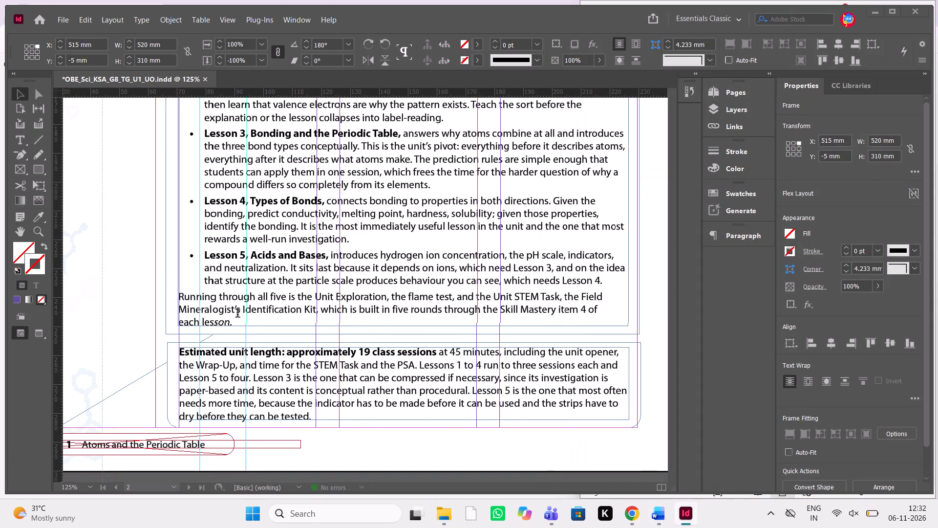
{"action": "left_click", "coordinate": [257, 322]}
{"action": "left_click_drag", "start_coordinate": [257, 322], "coordinate": [161, 242]}
{"action": "left_click", "coordinate": [393, 317]}
{"action": "left_click_drag", "start_coordinate": [393, 317], "coordinate": [385, 317]}
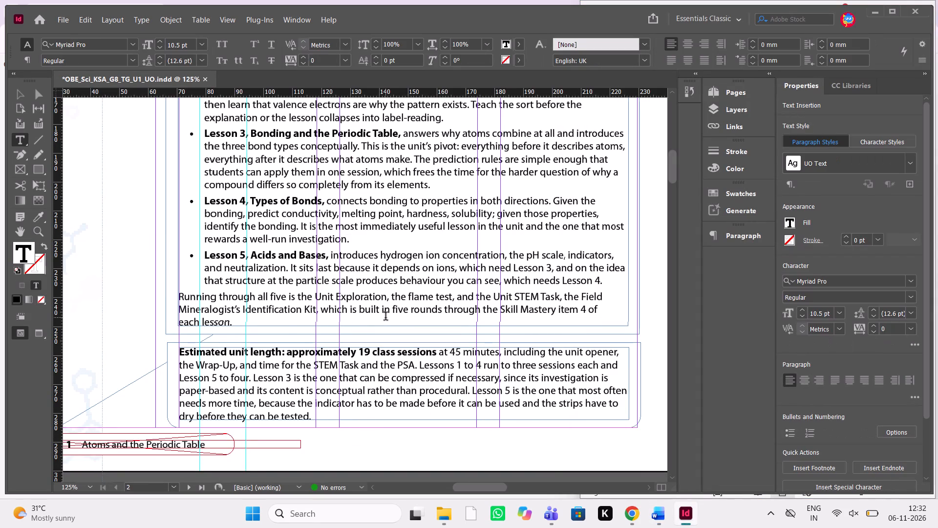
{"action": "left_click_drag", "start_coordinate": [248, 320], "coordinate": [162, 79]}
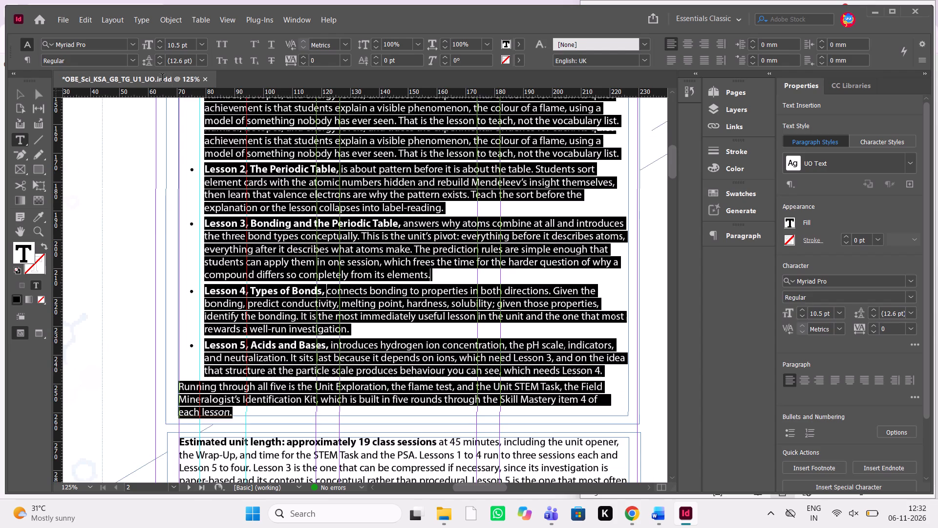
{"action": "left_click_drag", "start_coordinate": [162, 79], "coordinate": [162, 186]}
{"action": "key", "text": "ctrl+v"}
{"action": "scroll", "coordinate": [282, 266], "scroll_direction": "down", "scroll_amount": 1}
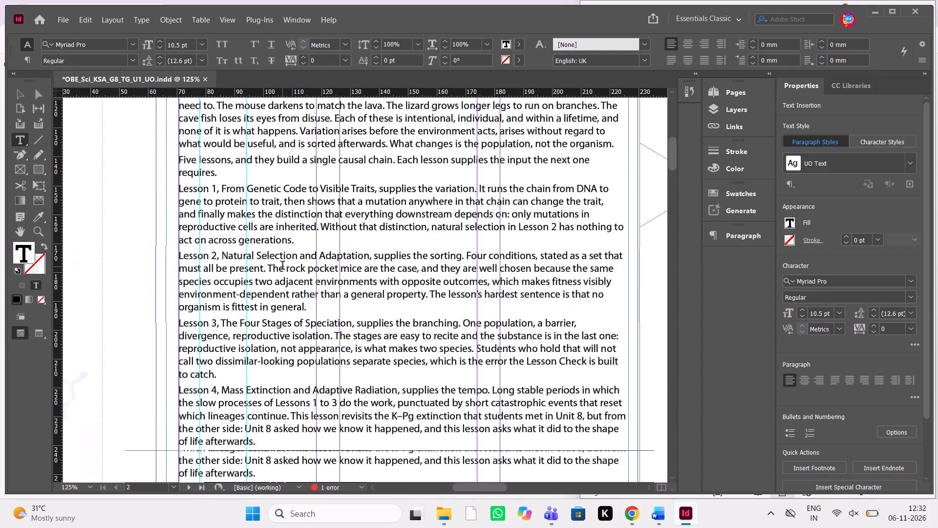
{"action": "scroll", "coordinate": [282, 266], "scroll_direction": "down", "scroll_amount": 1}
{"action": "scroll", "coordinate": [347, 325], "scroll_direction": "down", "scroll_amount": 1}
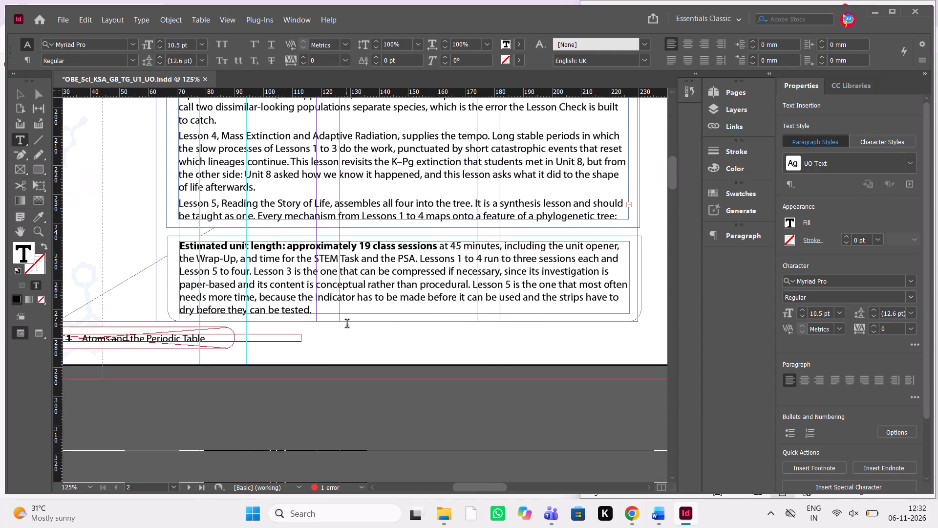
{"action": "scroll", "coordinate": [347, 325], "scroll_direction": "down", "scroll_amount": 1}
{"action": "scroll", "coordinate": [347, 325], "scroll_direction": "up", "scroll_amount": 3}
{"action": "scroll", "coordinate": [347, 325], "scroll_direction": "down", "scroll_amount": 1}
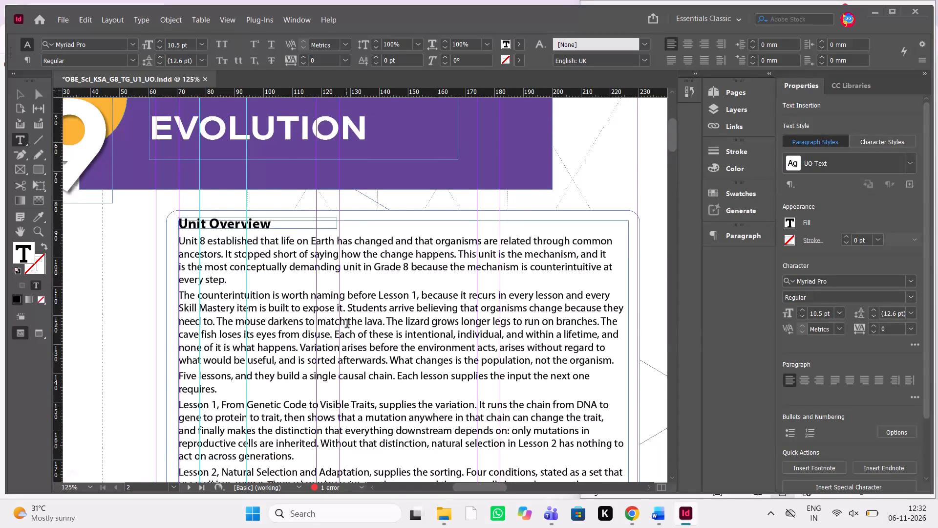
In the Word document, copy the "Estimated unit length: approximately 20 class sessions" paragraph above Teaching This Unit.
{"action": "scroll", "coordinate": [347, 325], "scroll_direction": "down", "scroll_amount": 1}
{"action": "key", "text": "alt+Tab"}
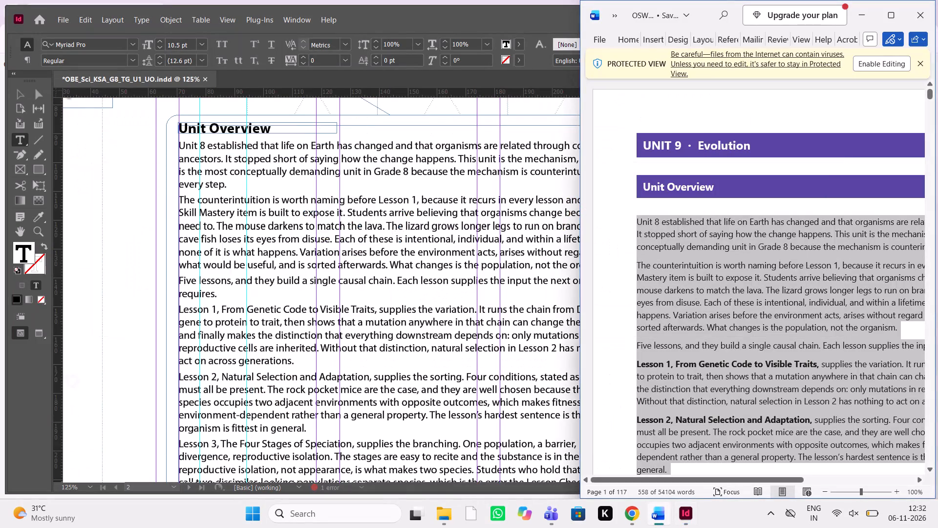
{"action": "left_click", "coordinate": [735, 329]}
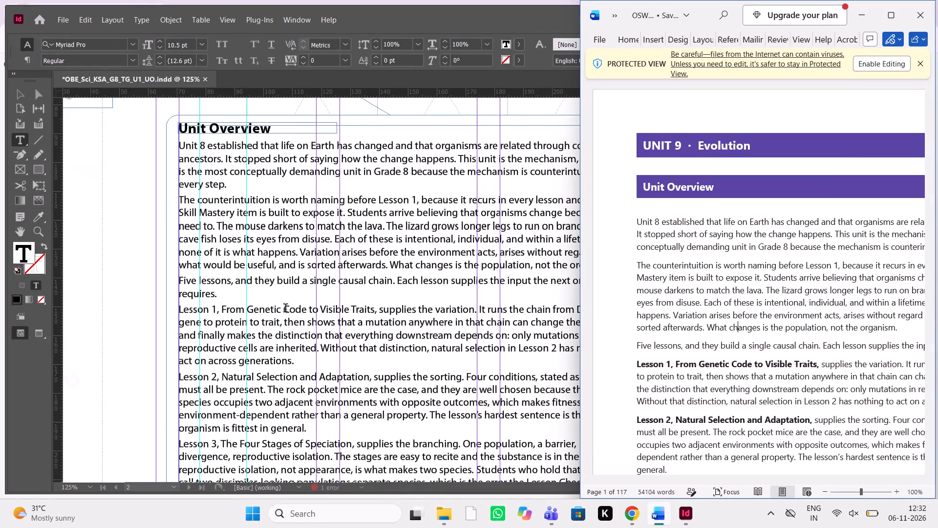
{"action": "scroll", "coordinate": [313, 344], "scroll_direction": "down", "scroll_amount": 1}
{"action": "scroll", "coordinate": [531, 372], "scroll_direction": "down", "scroll_amount": 1}
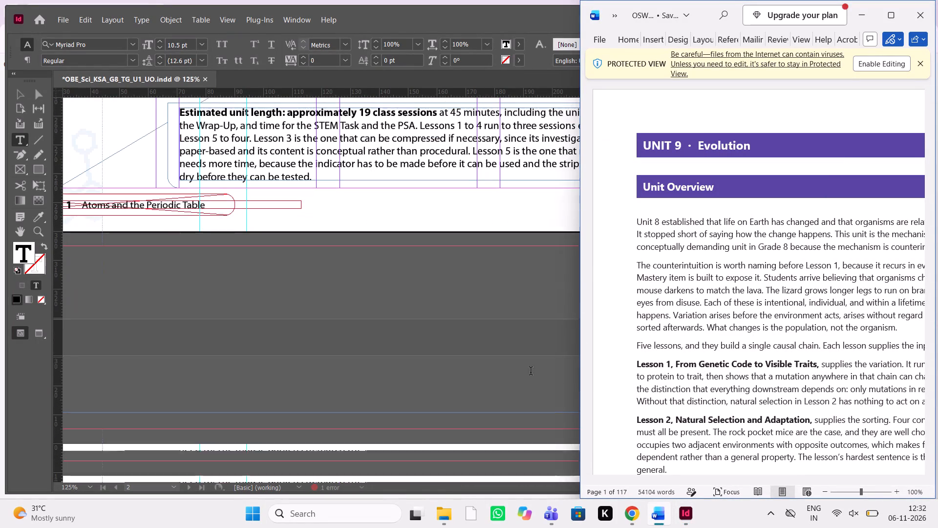
{"action": "scroll", "coordinate": [531, 372], "scroll_direction": "down", "scroll_amount": 1}
{"action": "scroll", "coordinate": [746, 411], "scroll_direction": "down", "scroll_amount": 2}
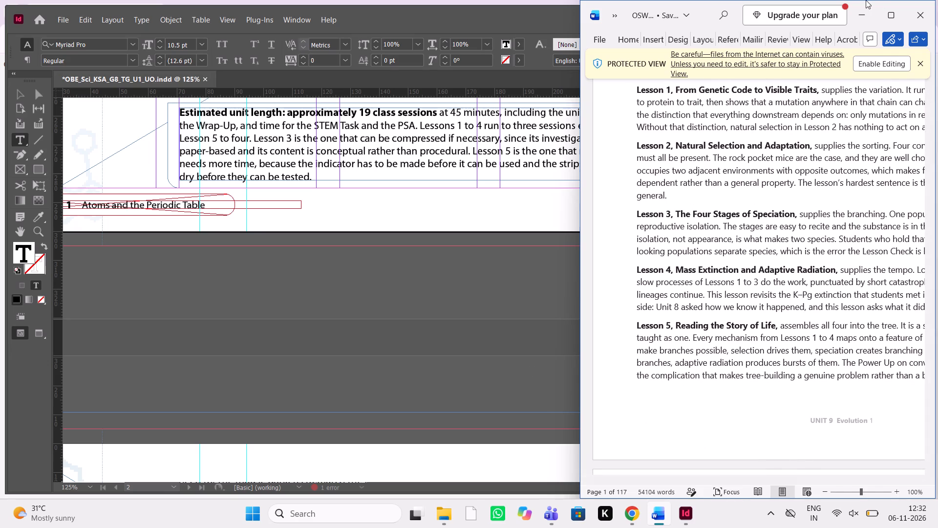
{"action": "left_click", "coordinate": [861, 10]}
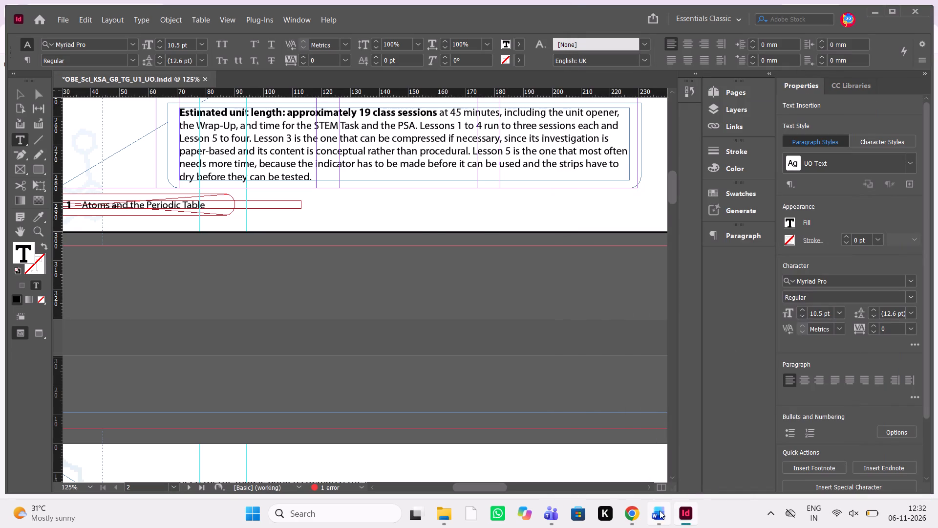
{"action": "left_click", "coordinate": [660, 514]}
{"action": "scroll", "coordinate": [776, 246], "scroll_direction": "down", "scroll_amount": 1}
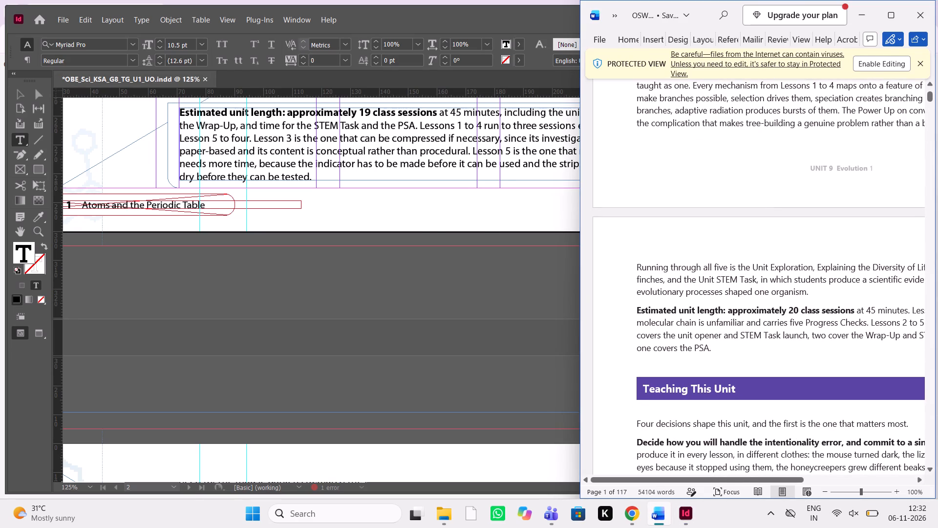
{"action": "left_click_drag", "start_coordinate": [736, 349], "coordinate": [624, 309]}
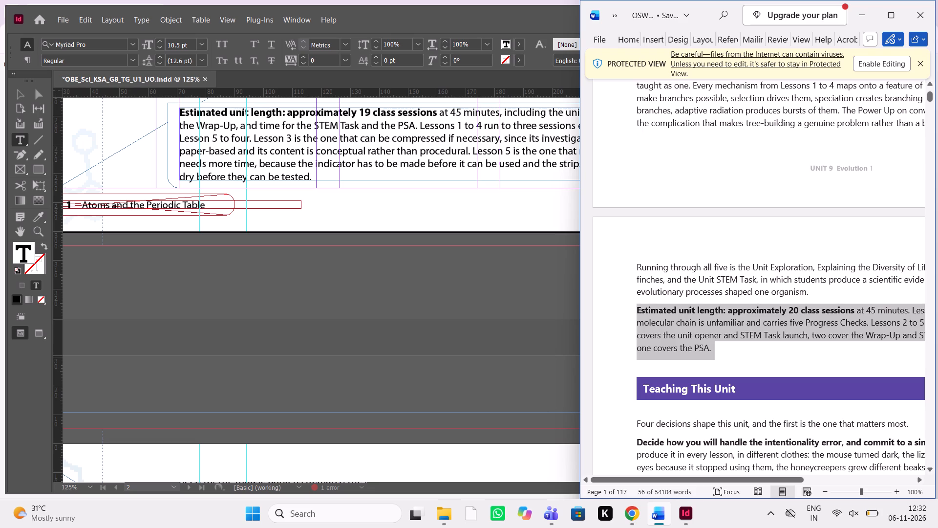
{"action": "key", "text": "ctrl+c"}
{"action": "key", "text": "ctrl+c"}
In InDesign, replace the Estimated unit length paragraph at the bottom of page 2 with the copied Unit 9 text.
{"action": "left_click", "coordinate": [863, 21]}
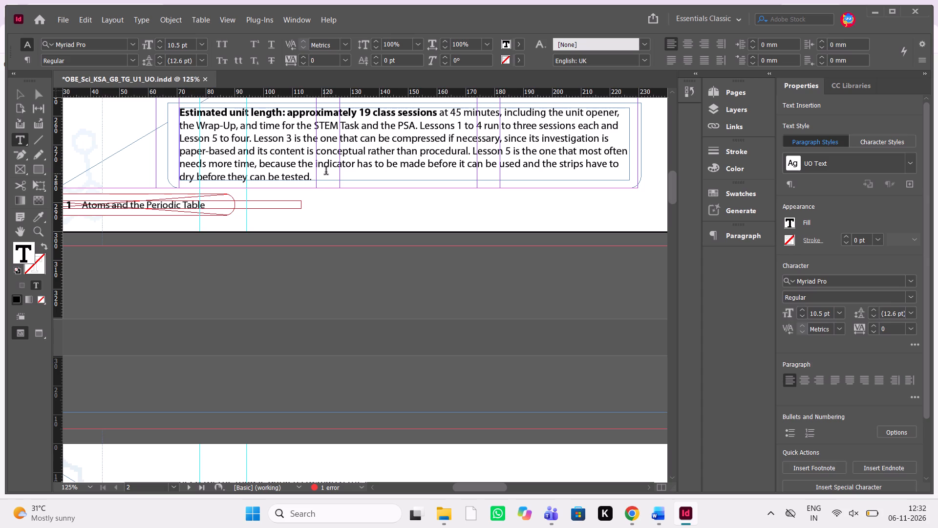
{"action": "left_click_drag", "start_coordinate": [326, 172], "coordinate": [171, 115]}
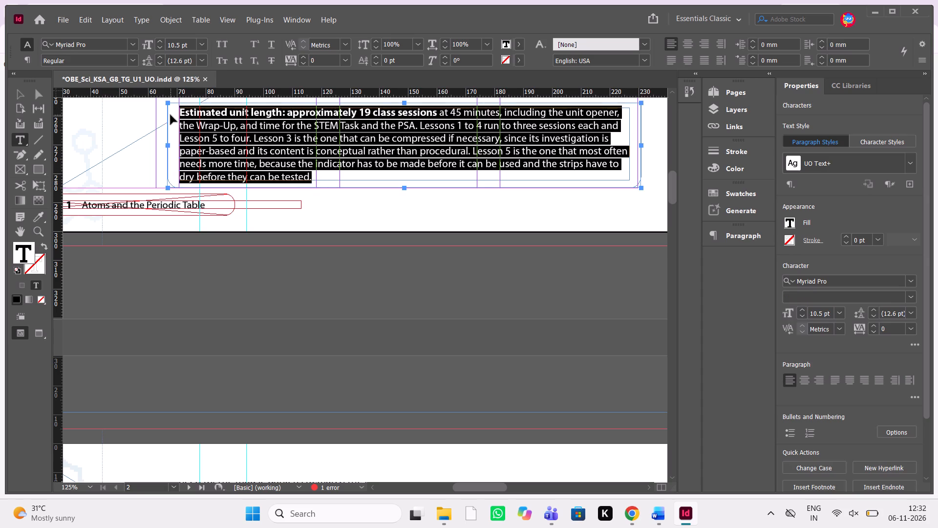
{"action": "key", "text": "ctrl+v"}
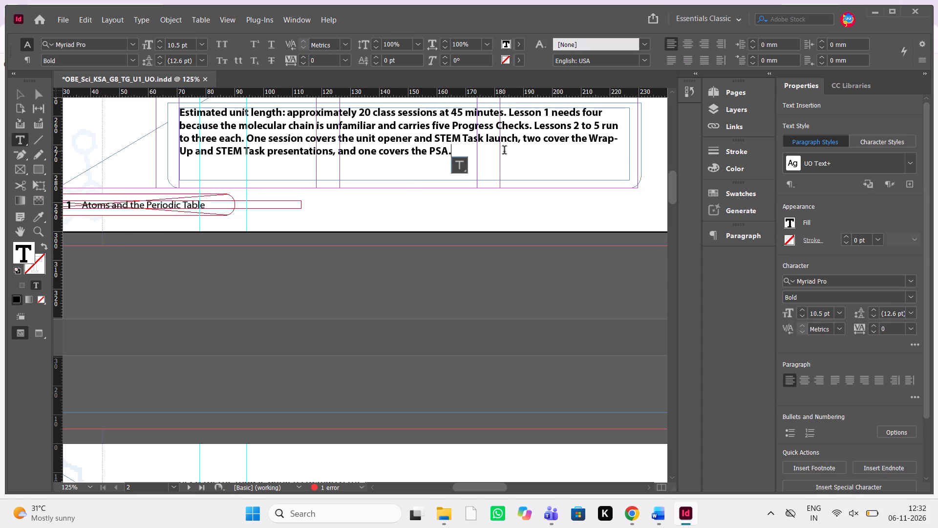
Checking against the Word original, remove bold from the Estimated unit length paragraph, from "at 45 minutes" to the end.
{"action": "key", "text": "alt+Tab"}
{"action": "scroll", "coordinate": [817, 224], "scroll_direction": "left", "scroll_amount": 1}
{"action": "scroll", "coordinate": [817, 224], "scroll_direction": "right", "scroll_amount": 1}
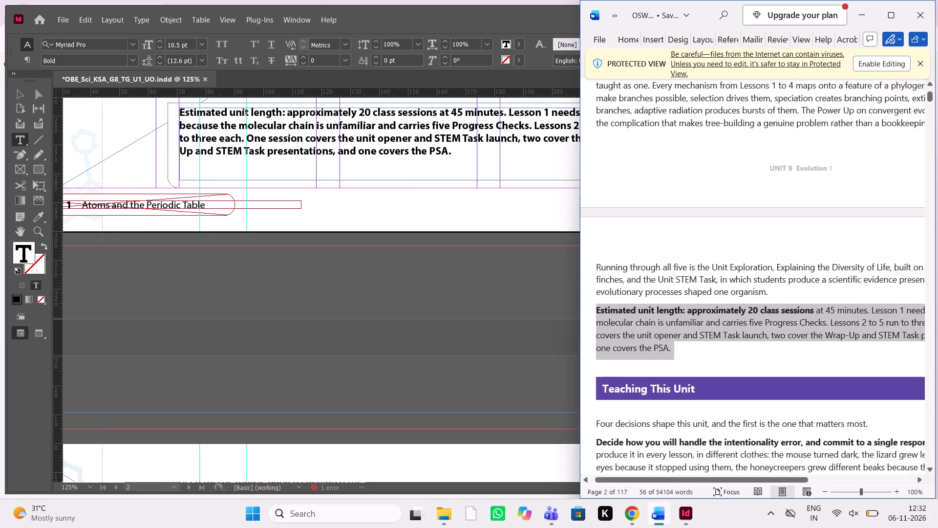
{"action": "scroll", "coordinate": [817, 224], "scroll_direction": "right", "scroll_amount": 1}
{"action": "left_click_drag", "start_coordinate": [467, 156], "coordinate": [437, 117]}
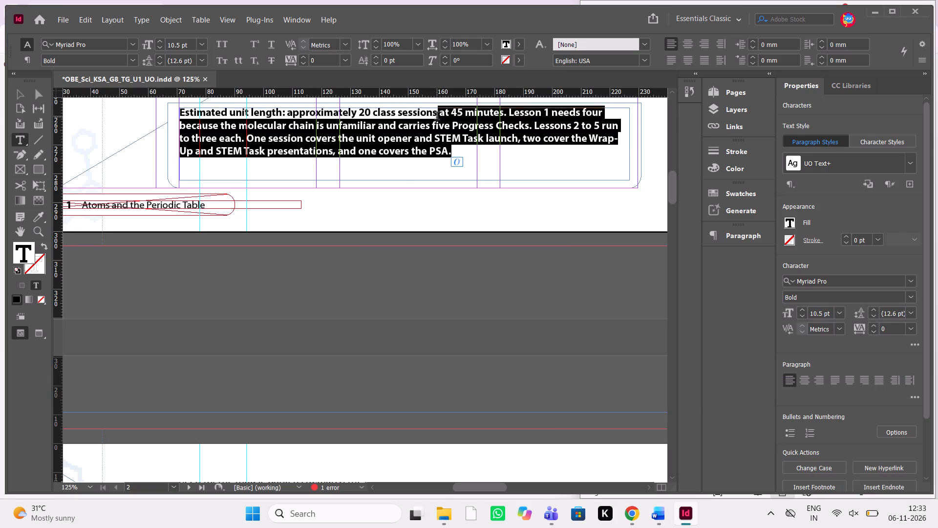
{"action": "key", "text": "ctrl+shift+b"}
{"action": "left_click", "coordinate": [501, 136]}
Lower the top edges of the Estimated unit length text frame and its background box, making them about 19 mm and 25 mm high.
{"action": "scroll", "coordinate": [501, 136], "scroll_direction": "up", "scroll_amount": 1}
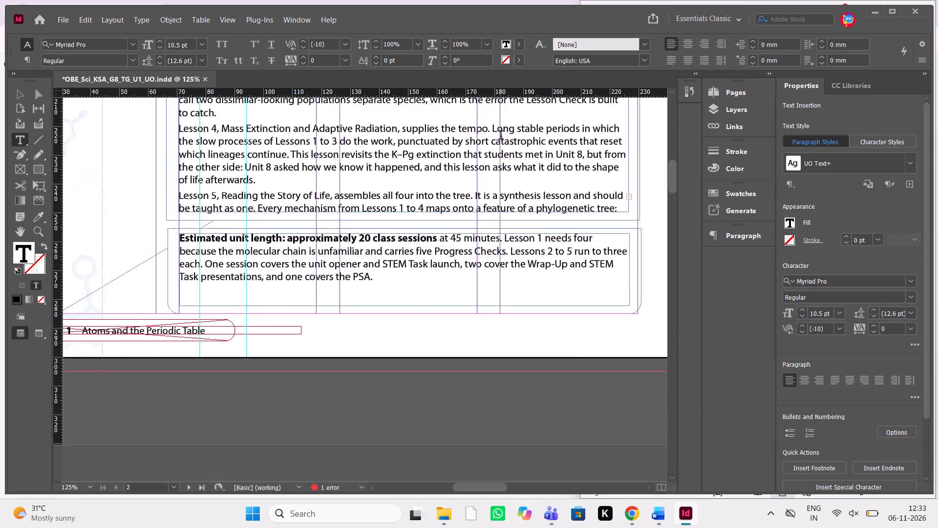
{"action": "scroll", "coordinate": [501, 136], "scroll_direction": "up", "scroll_amount": 1}
{"action": "left_click", "coordinate": [18, 91]}
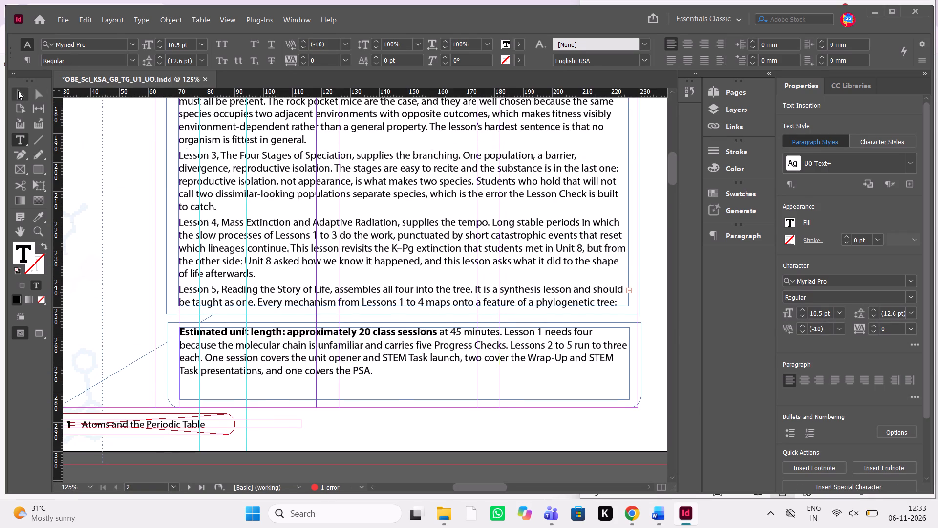
{"action": "left_click", "coordinate": [406, 357]}
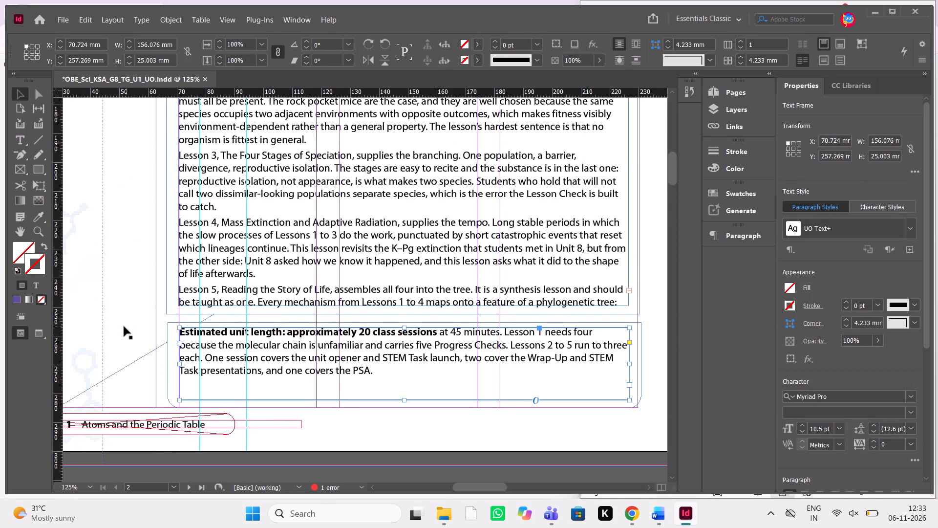
{"action": "left_click", "coordinate": [124, 327]}
{"action": "left_click", "coordinate": [356, 353]}
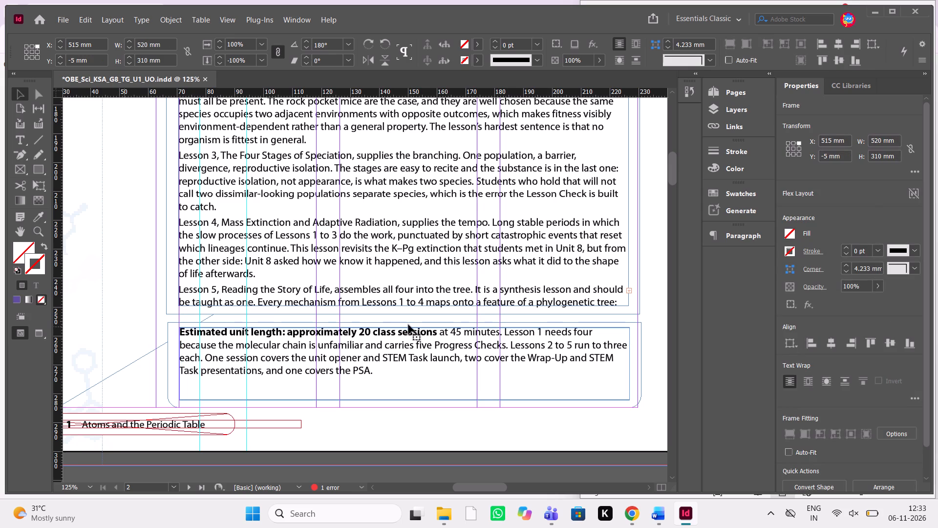
{"action": "left_click_drag", "start_coordinate": [405, 327], "coordinate": [406, 348]}
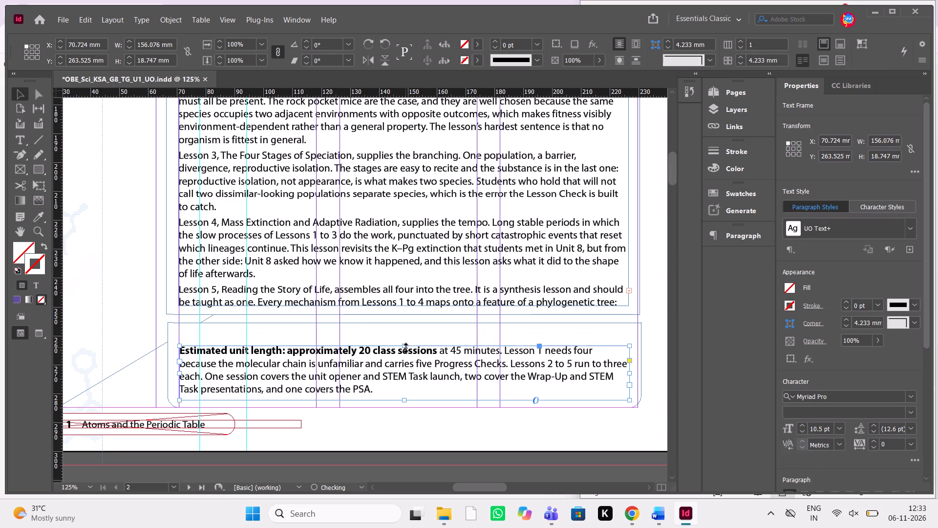
{"action": "left_click", "coordinate": [366, 332]}
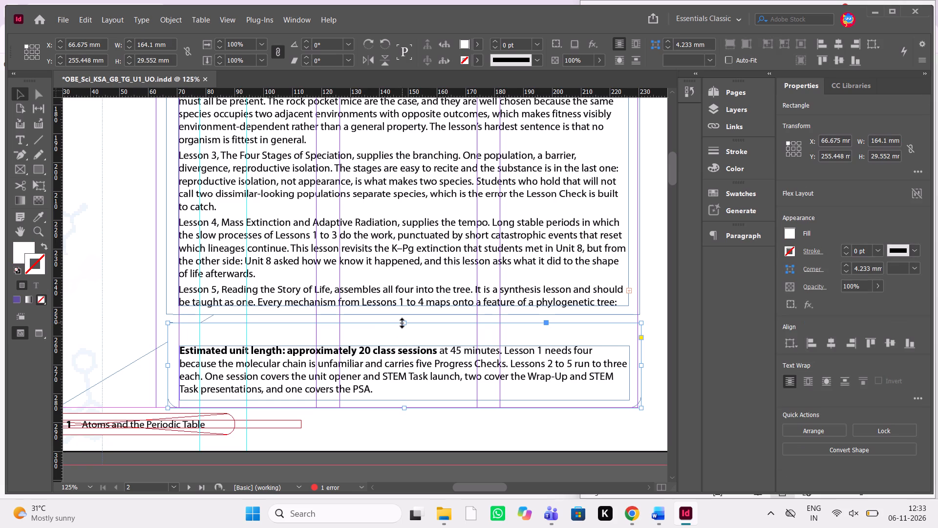
{"action": "left_click_drag", "start_coordinate": [402, 323], "coordinate": [401, 337]}
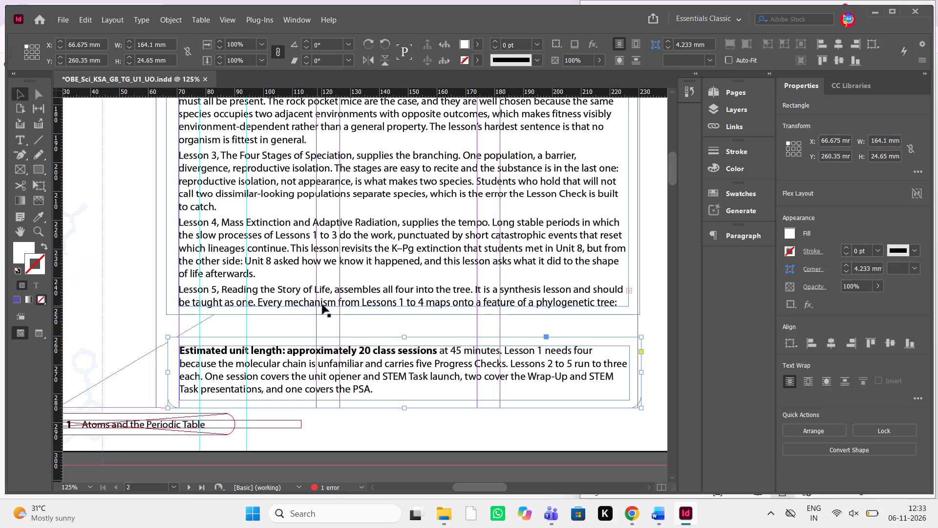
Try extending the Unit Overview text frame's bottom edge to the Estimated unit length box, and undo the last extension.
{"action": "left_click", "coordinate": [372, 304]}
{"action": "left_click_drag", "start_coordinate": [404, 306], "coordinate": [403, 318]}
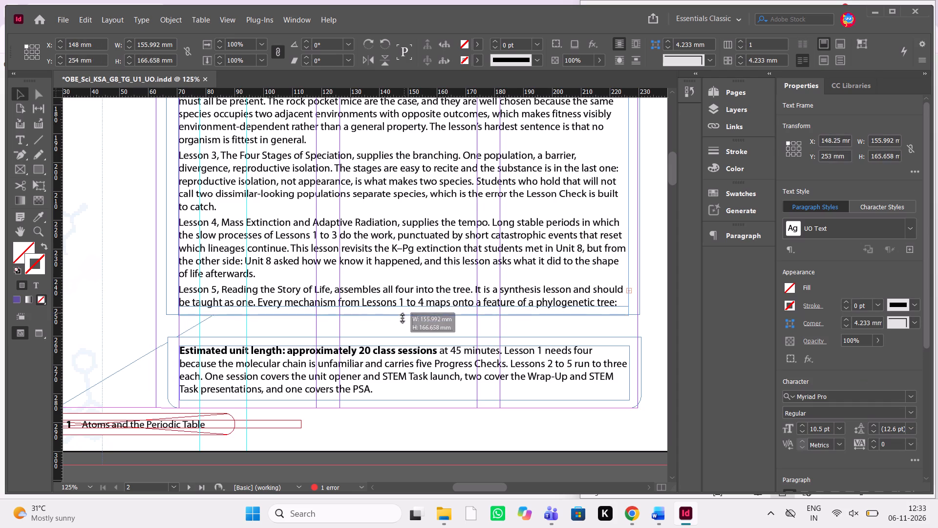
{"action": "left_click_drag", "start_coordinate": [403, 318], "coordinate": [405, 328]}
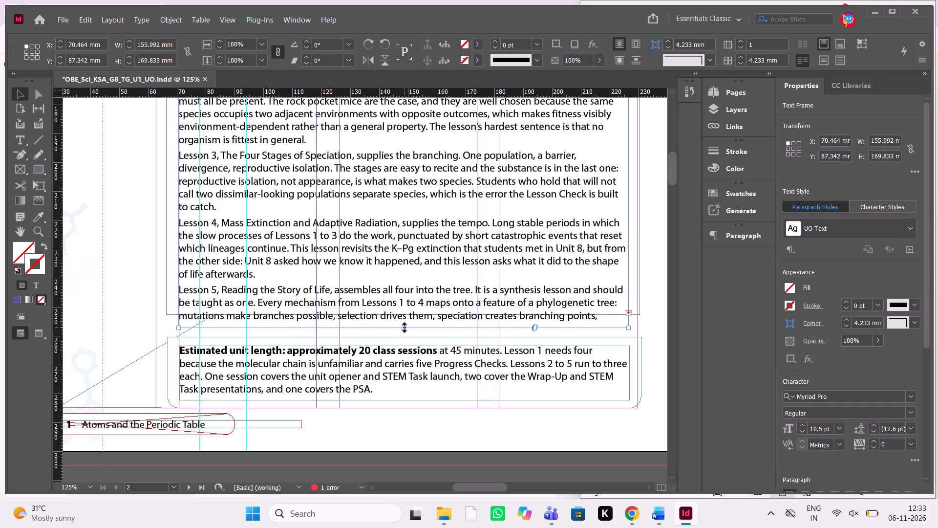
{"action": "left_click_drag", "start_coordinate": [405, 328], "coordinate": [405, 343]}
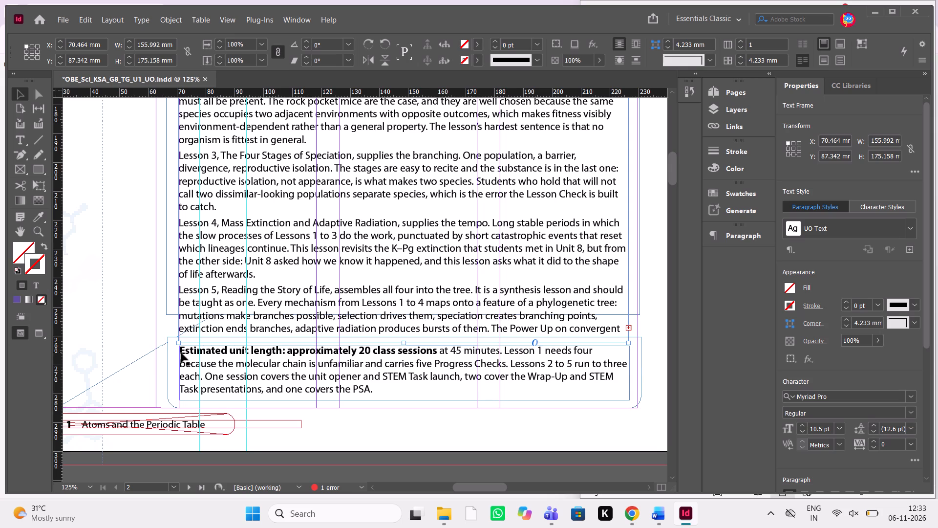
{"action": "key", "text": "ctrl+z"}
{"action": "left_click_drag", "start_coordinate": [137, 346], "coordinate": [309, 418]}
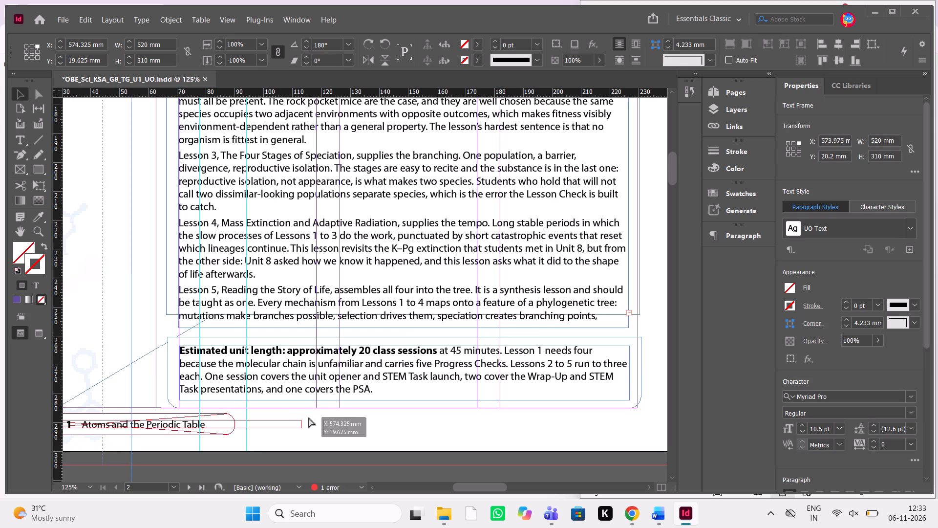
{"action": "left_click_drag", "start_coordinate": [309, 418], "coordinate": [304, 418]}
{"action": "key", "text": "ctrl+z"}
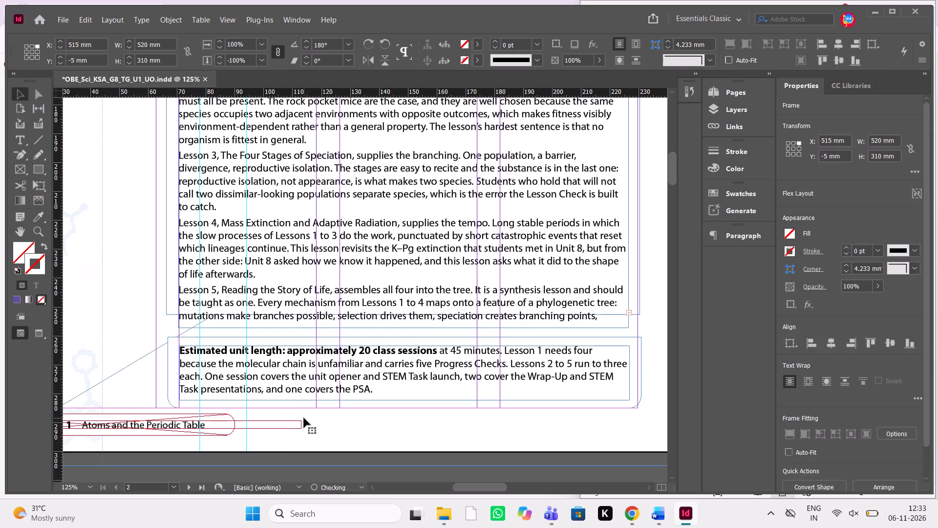
Move the Estimated unit length text frame and its background box together down to a Y position of about 292 mm.
{"action": "left_click", "coordinate": [251, 360]}
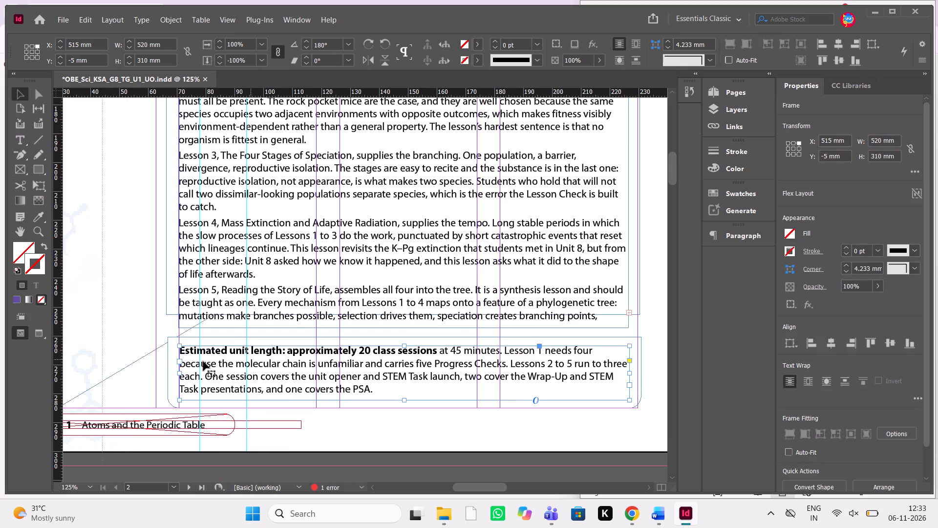
{"action": "left_click", "coordinate": [169, 370], "text": "shift"}
{"action": "key", "text": "shift+Down"}
{"action": "key", "text": "shift+Down"}
{"action": "key", "text": "shift+Down"}
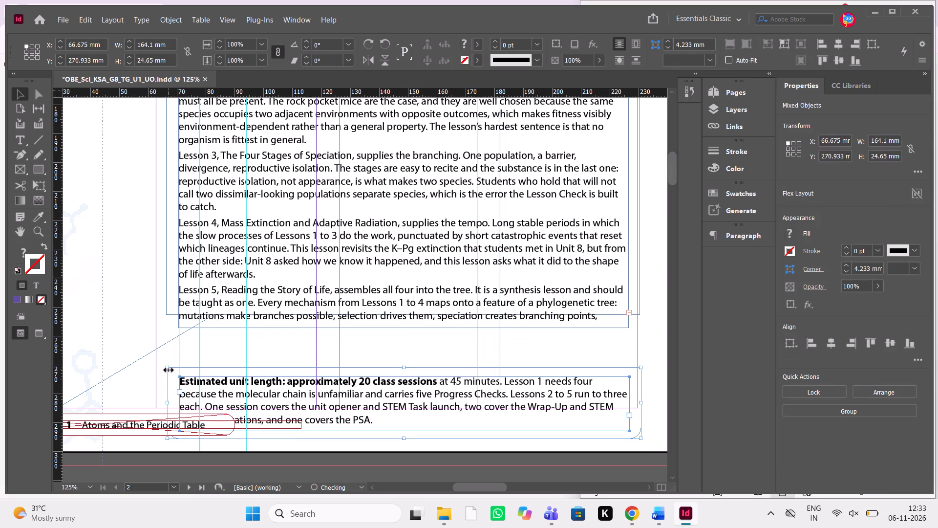
{"action": "key", "text": "shift+Down"}
{"action": "key", "text": "shift+Down"}
{"action": "key", "text": "shift+Down"}
{"action": "key", "text": "shift+Down"}
{"action": "key", "text": "shift+Down"}
{"action": "key", "text": "shift+Down"}
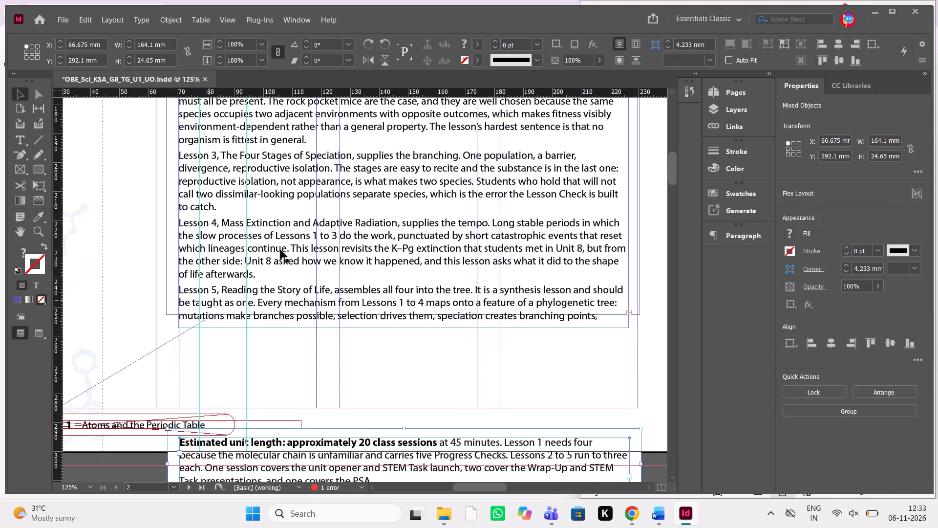
{"action": "left_click", "coordinate": [128, 270]}
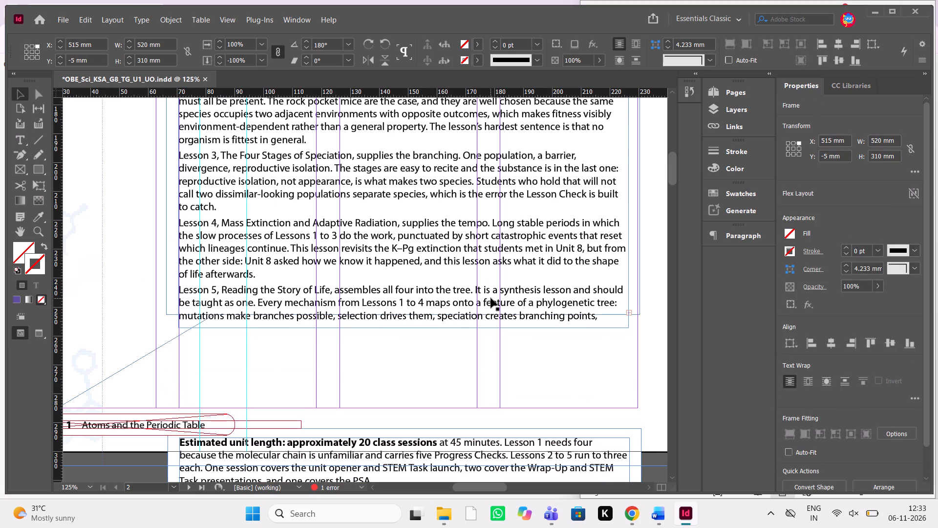
Extend the Unit Overview text frame's bottom edge to a height of about 195 mm, checking the ending against the Word manuscript.
{"action": "left_click", "coordinate": [491, 298]}
{"action": "left_click_drag", "start_coordinate": [404, 330], "coordinate": [404, 354]}
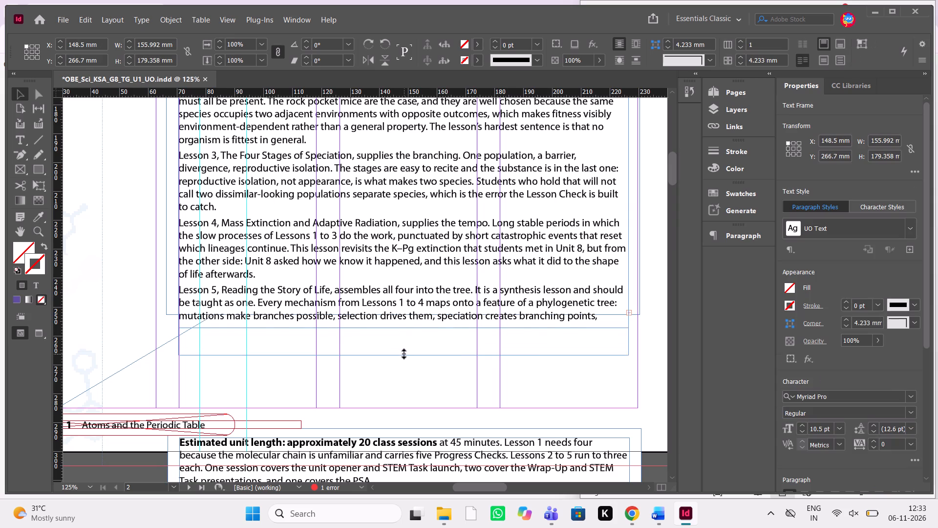
{"action": "left_click_drag", "start_coordinate": [404, 354], "coordinate": [406, 374]}
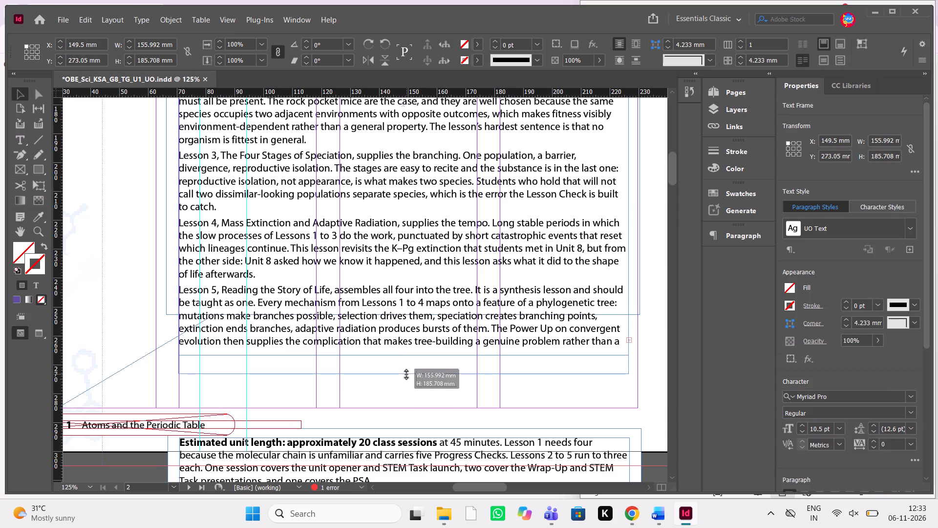
{"action": "left_click_drag", "start_coordinate": [406, 374], "coordinate": [406, 377]}
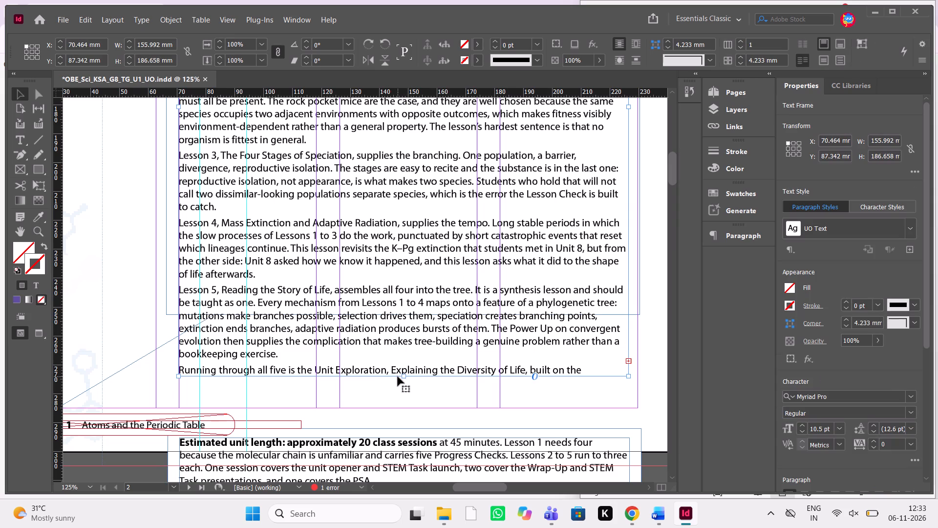
{"action": "key", "text": "alt+Tab"}
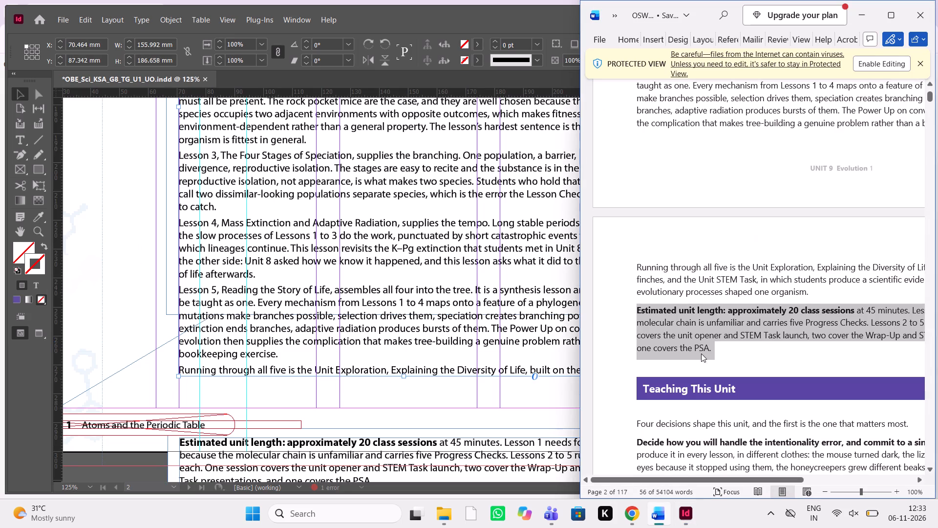
{"action": "key", "text": "alt+Tab"}
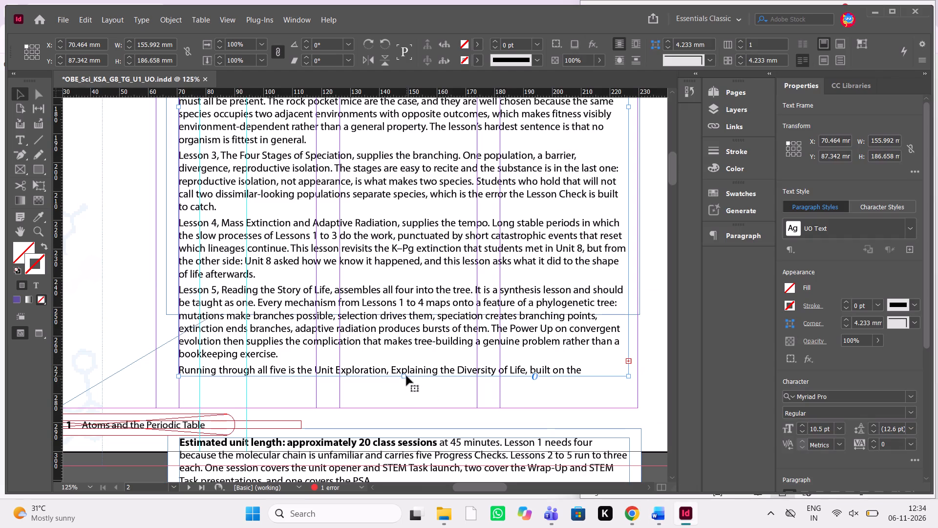
{"action": "left_click_drag", "start_coordinate": [404, 376], "coordinate": [403, 401]}
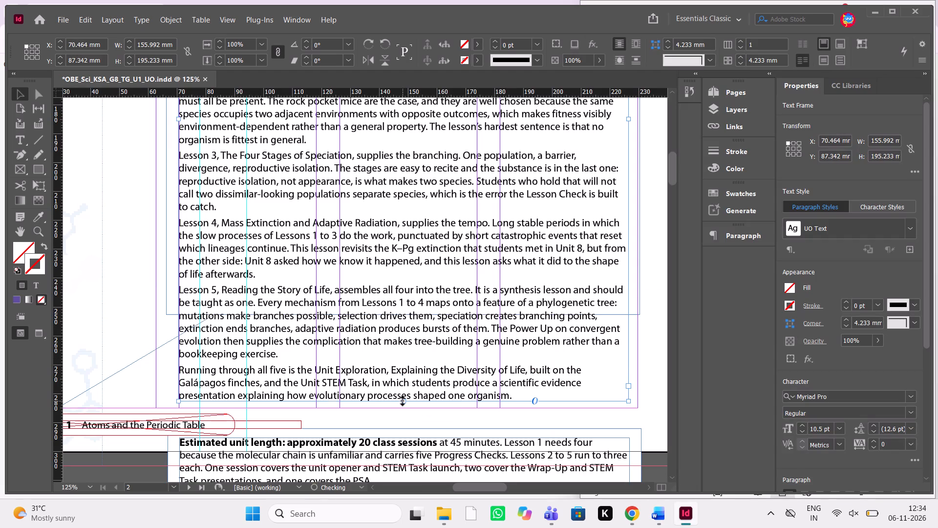
{"action": "double_click", "coordinate": [304, 297]}
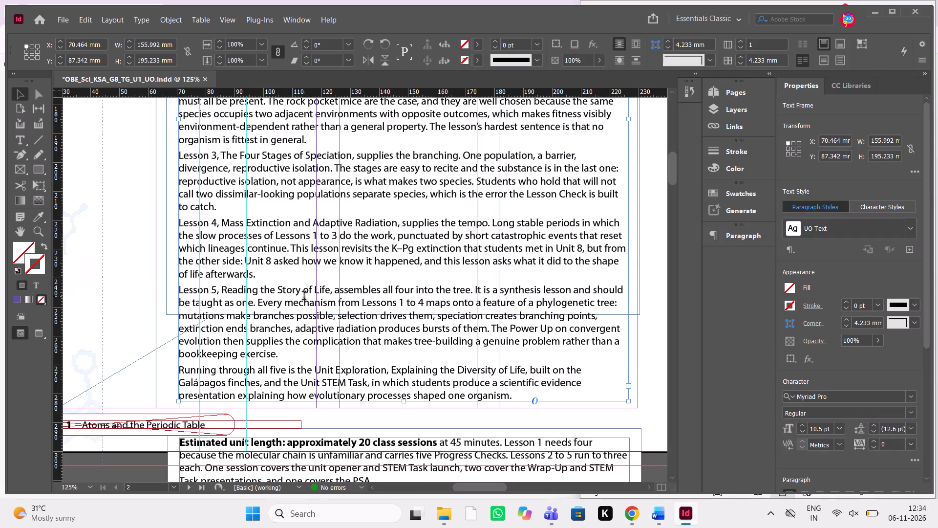
{"action": "key", "text": "Escape"}
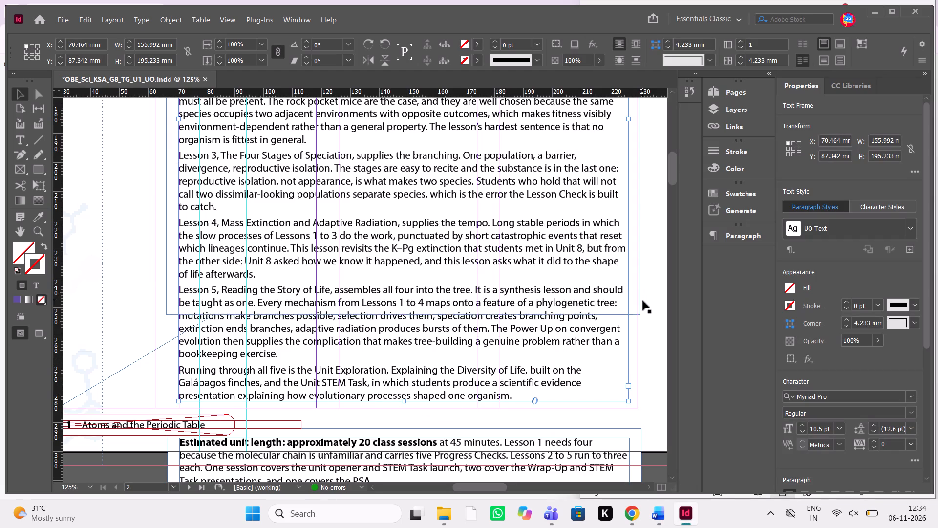
Extend the bottom edge of the Unit Overview background box below its text, making the box about 201 mm high.
{"action": "left_click", "coordinate": [172, 305]}
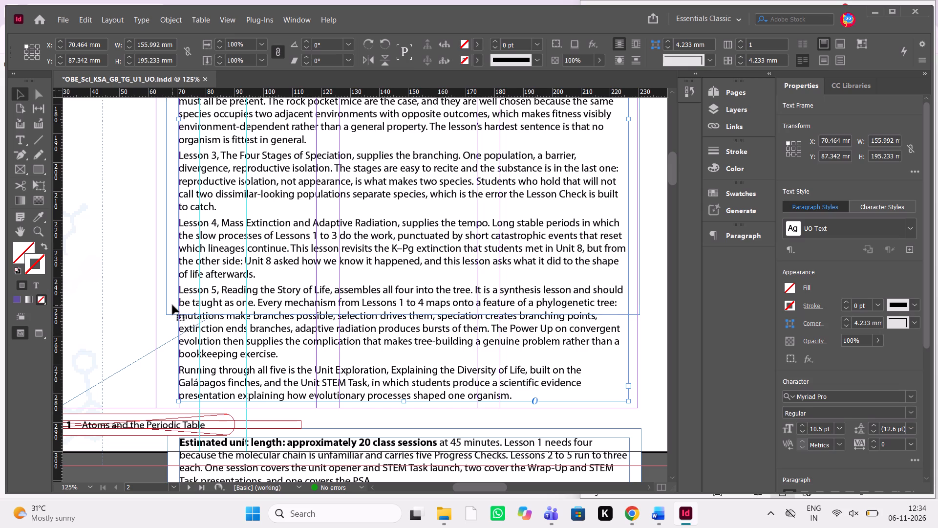
{"action": "left_click_drag", "start_coordinate": [402, 314], "coordinate": [404, 323]}
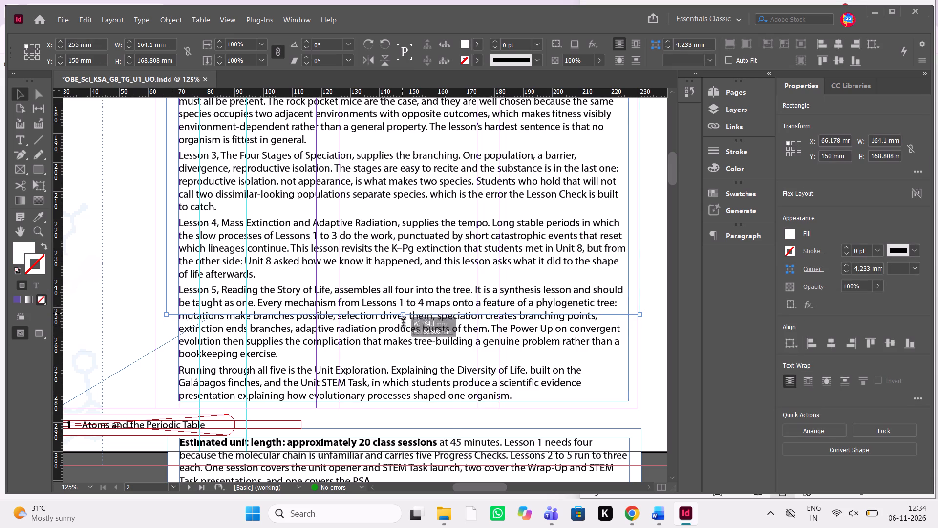
{"action": "left_click_drag", "start_coordinate": [404, 323], "coordinate": [411, 406]}
Examine the Unit Overview page layout from the Evolution banner to the Estimated unit length box, toggling the preview mode.
{"action": "scroll", "coordinate": [411, 406], "scroll_direction": "up", "scroll_amount": 3}
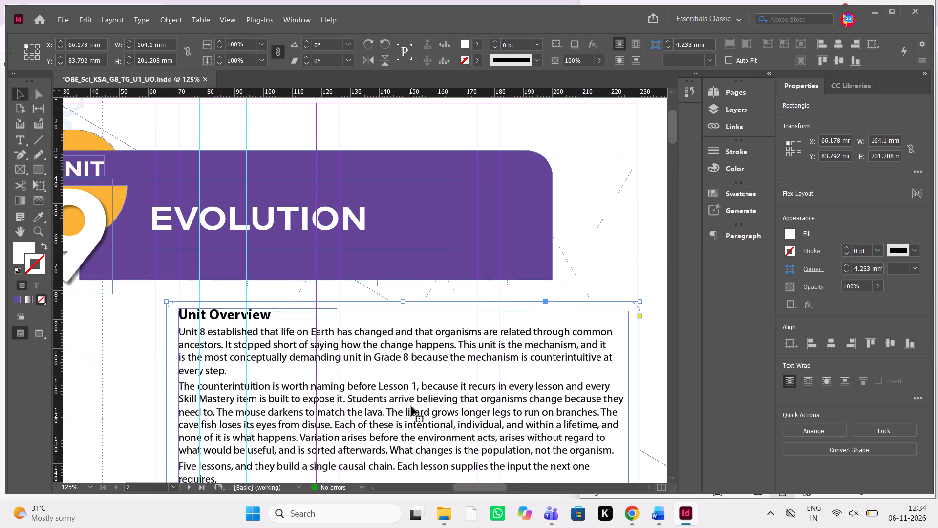
{"action": "scroll", "coordinate": [411, 406], "scroll_direction": "up", "scroll_amount": 1}
{"action": "scroll", "coordinate": [411, 406], "scroll_direction": "down", "scroll_amount": 4}
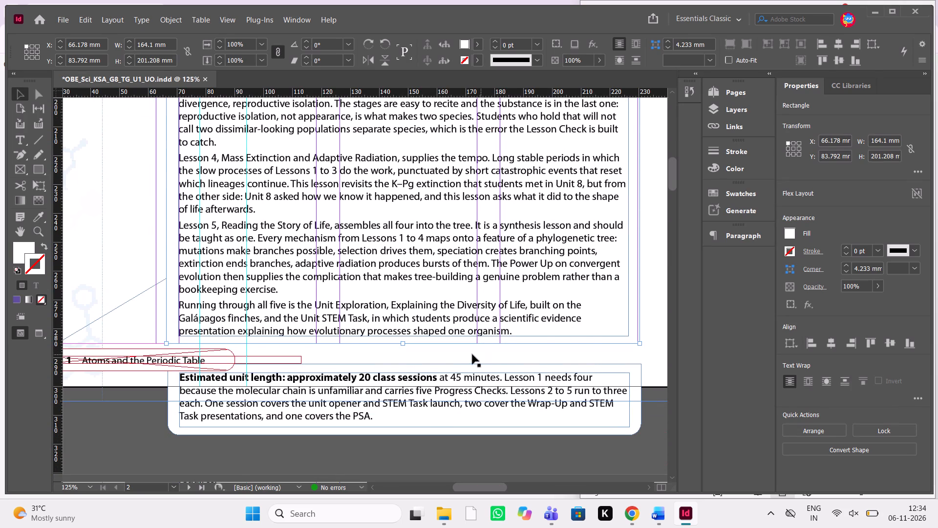
{"action": "left_click", "coordinate": [437, 358]}
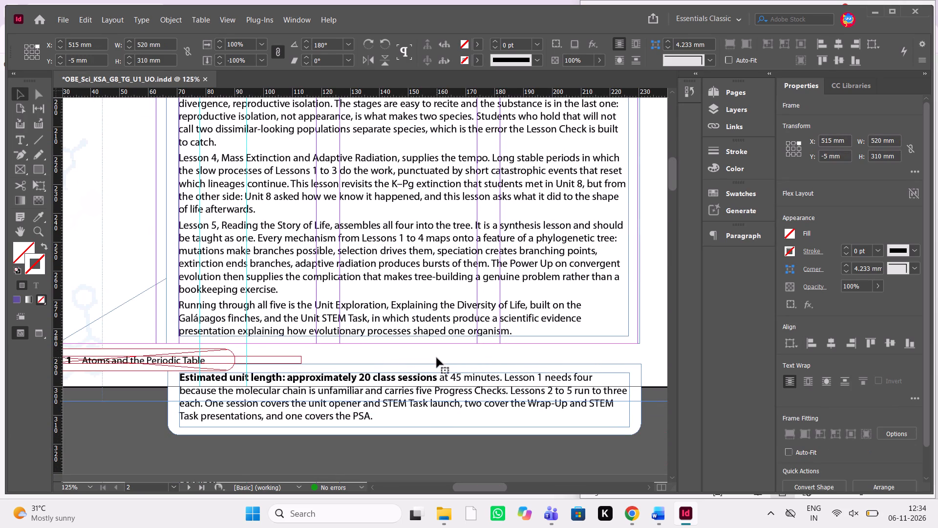
{"action": "key", "text": "w"}
{"action": "type", "text": "www"}
{"action": "scroll", "coordinate": [437, 358], "scroll_direction": "up", "scroll_amount": 4}
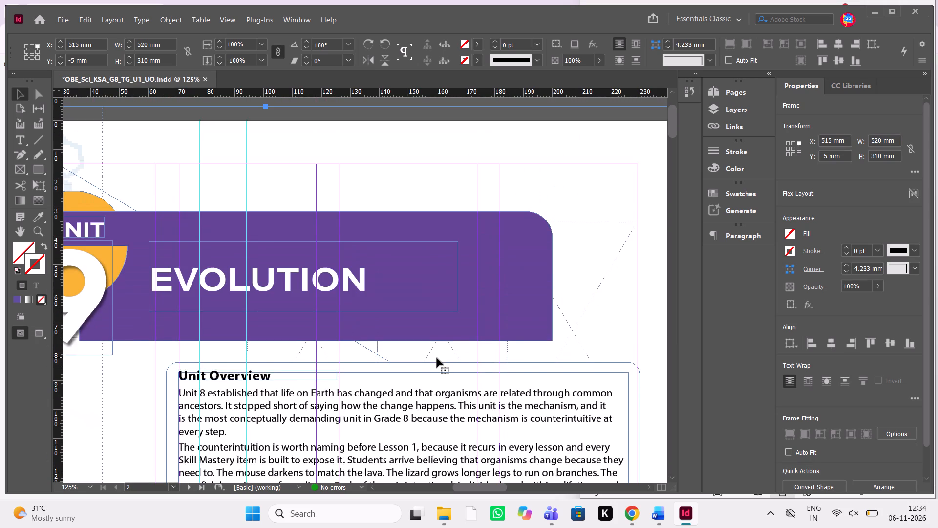
{"action": "scroll", "coordinate": [437, 358], "scroll_direction": "down", "scroll_amount": 4}
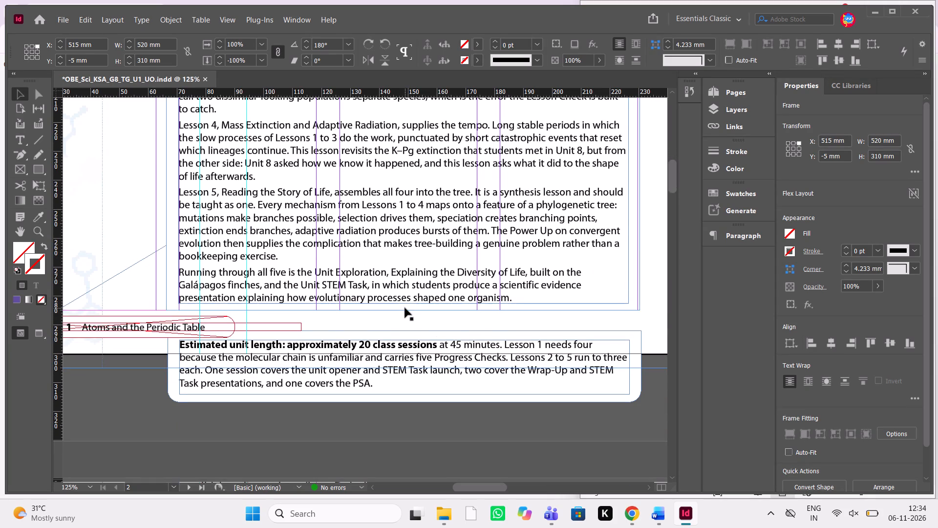
{"action": "left_click", "coordinate": [405, 308]}
Format the Lesson 1 to Lesson 5 paragraphs of the Unit Overview as a bulleted list.
{"action": "scroll", "coordinate": [426, 321], "scroll_direction": "up", "scroll_amount": 1}
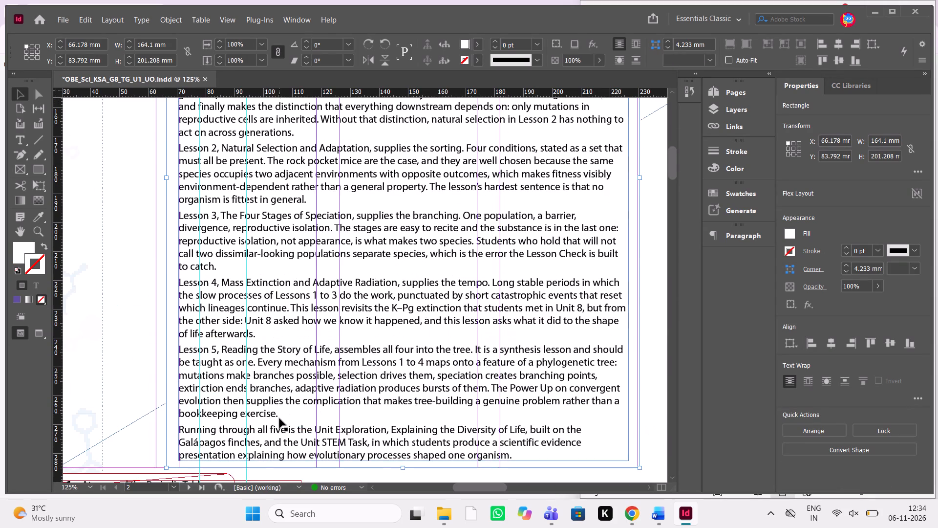
{"action": "double_click", "coordinate": [279, 418]}
{"action": "left_click_drag", "start_coordinate": [319, 411], "coordinate": [301, 408]}
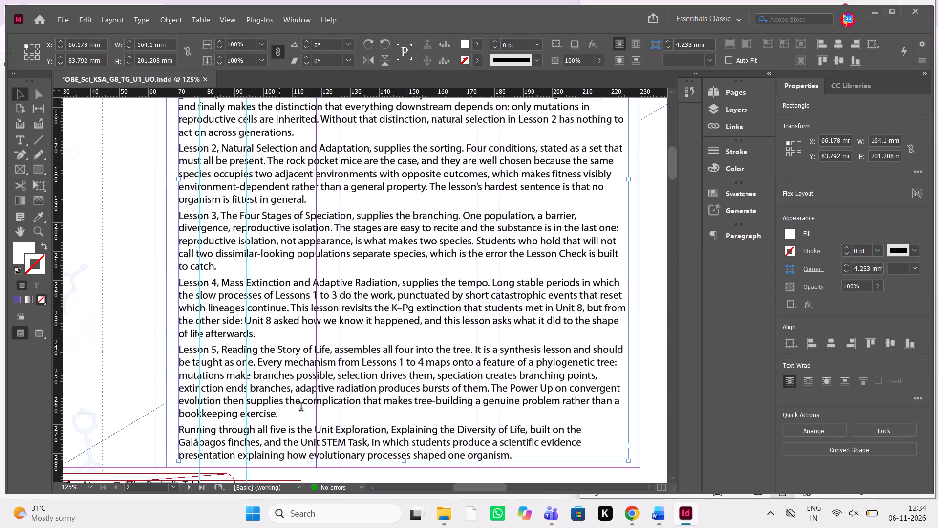
{"action": "left_click_drag", "start_coordinate": [301, 408], "coordinate": [253, 392]}
{"action": "left_click", "coordinate": [294, 412]}
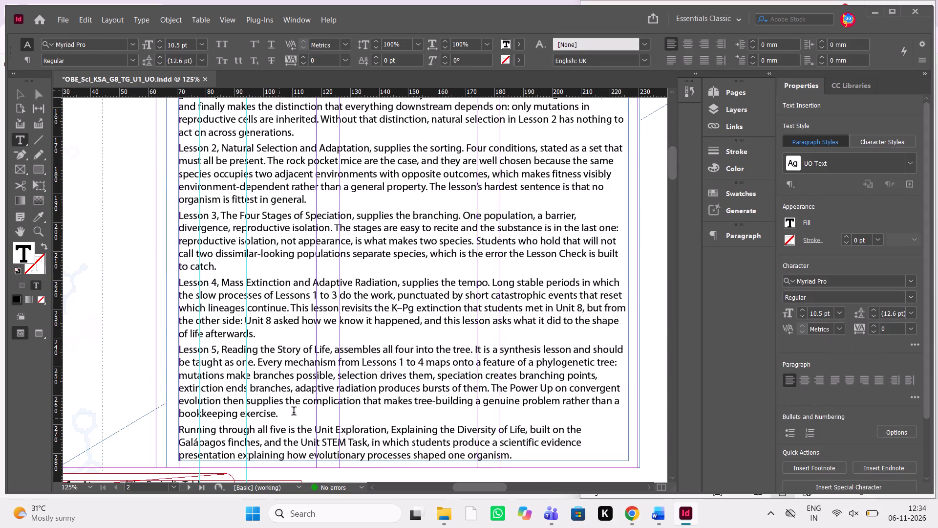
{"action": "left_click_drag", "start_coordinate": [294, 412], "coordinate": [198, 163]}
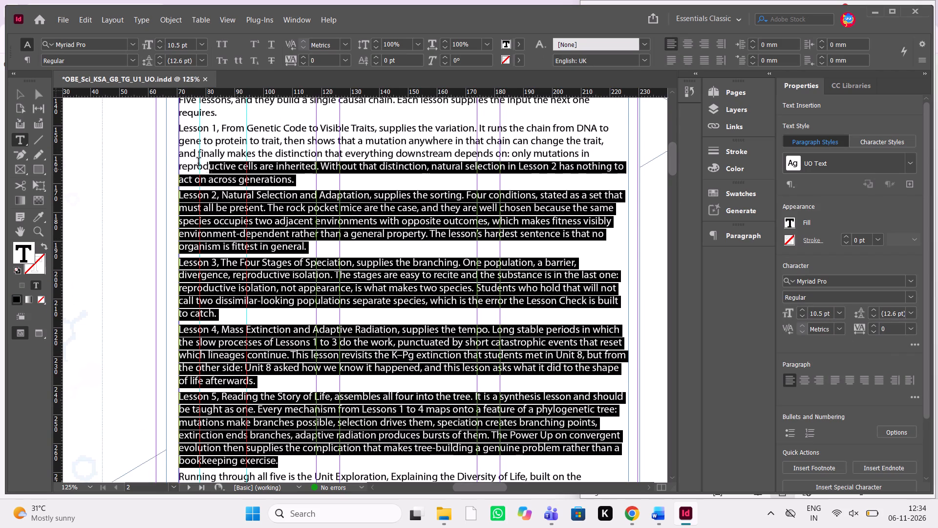
{"action": "left_click_drag", "start_coordinate": [198, 163], "coordinate": [176, 132]}
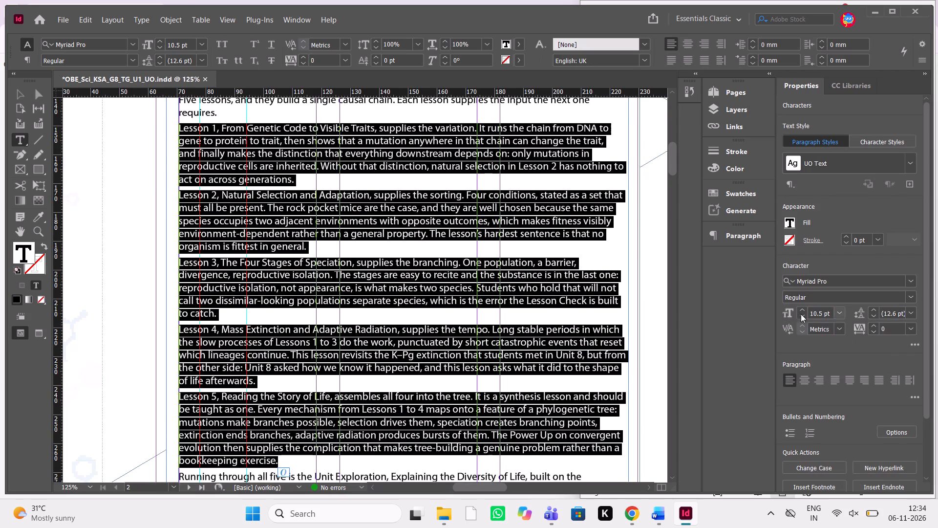
{"action": "left_click", "coordinate": [793, 433]}
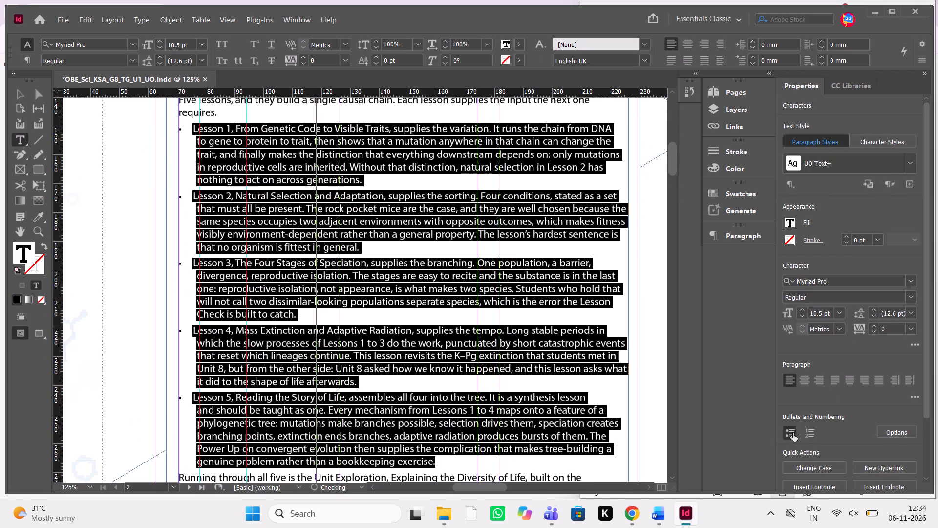
Set the lesson bullets' left indent to 9 mm, first line indent to -5 mm and tab position to 5 mm.
{"action": "left_click", "coordinate": [909, 434]}
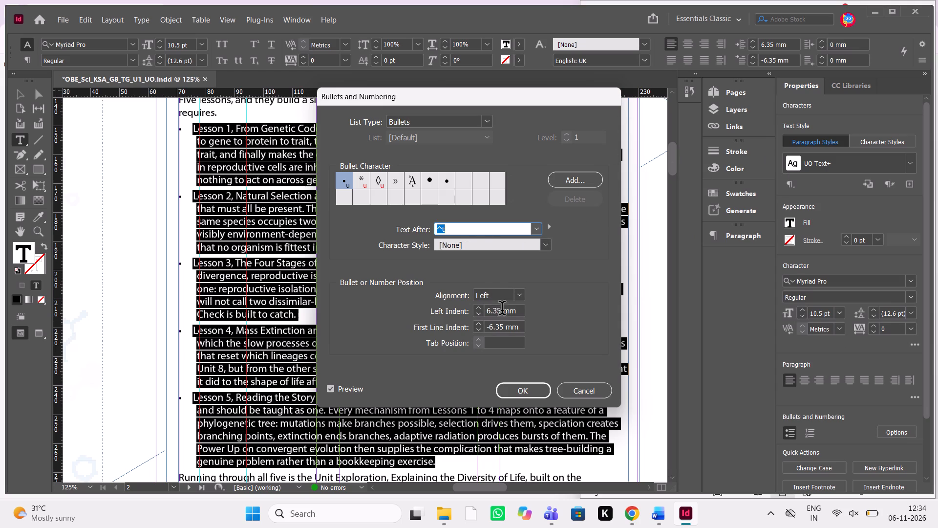
{"action": "left_click_drag", "start_coordinate": [503, 312], "coordinate": [436, 322]}
{"action": "key", "text": "BackSpace"}
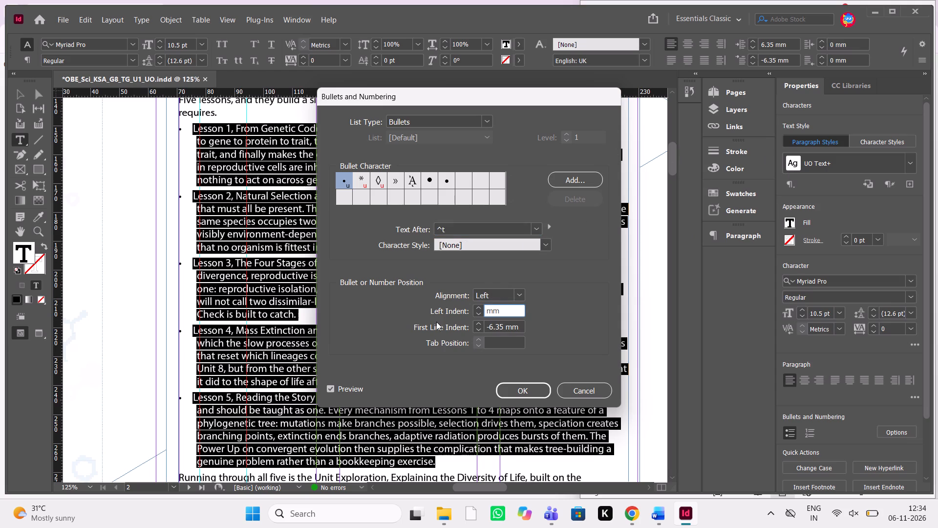
{"action": "key", "text": "9"}
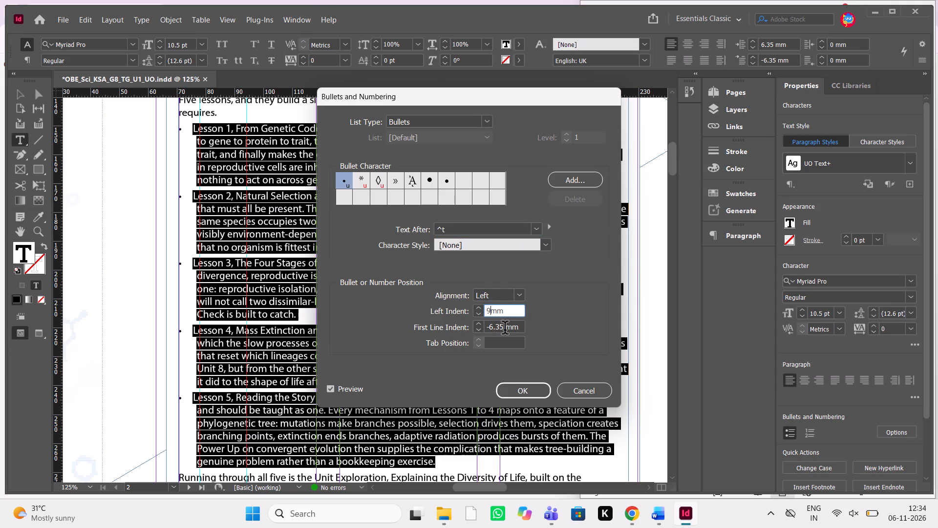
{"action": "left_click", "coordinate": [505, 330]}
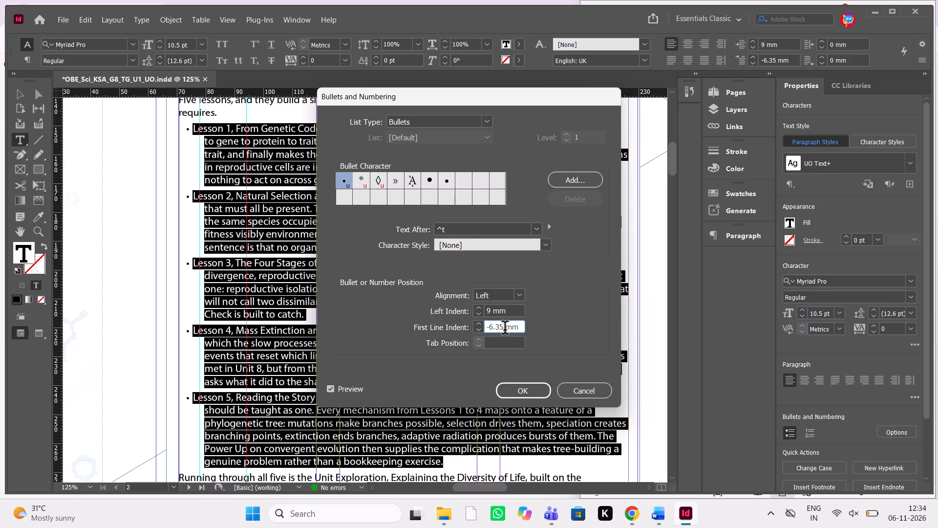
{"action": "key", "text": "BackSpace"}
{"action": "key", "text": "BackSpace"}
{"action": "key", "text": "BackSpace"}
{"action": "key", "text": "BackSpace"}
{"action": "key", "text": "BackSpace"}
{"action": "key", "text": "5"}
{"action": "left_click", "coordinate": [505, 344]}
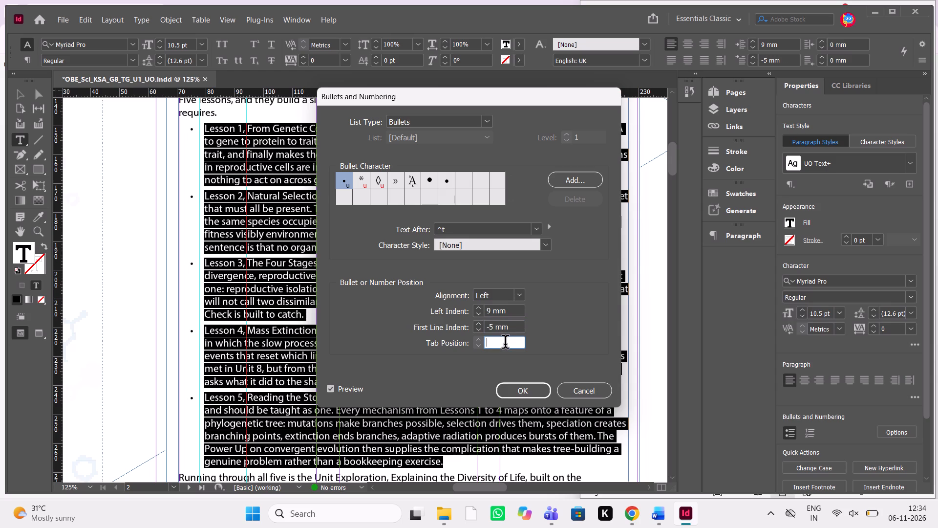
{"action": "key", "text": "5"}
{"action": "type", "text": "mm"}
{"action": "left_click", "coordinate": [528, 385]}
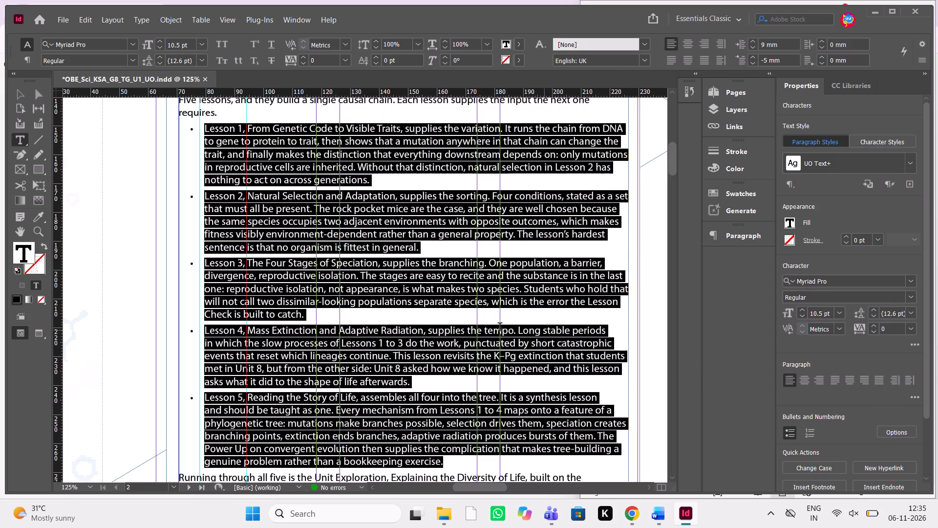
Apply the BL_Black character style to the bullets of the Lesson 1 to Lesson 5 list.
{"action": "left_click", "coordinate": [897, 436]}
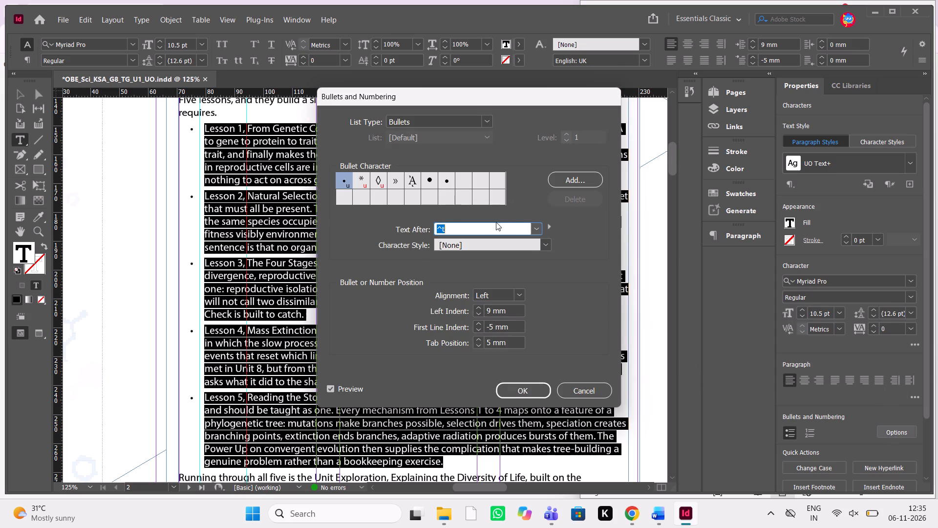
{"action": "left_click", "coordinate": [543, 247]}
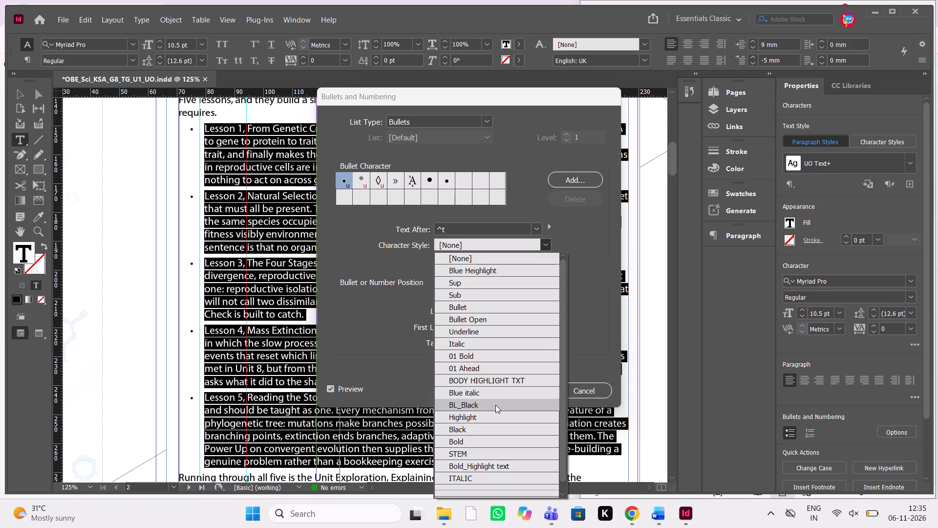
{"action": "left_click", "coordinate": [495, 405]}
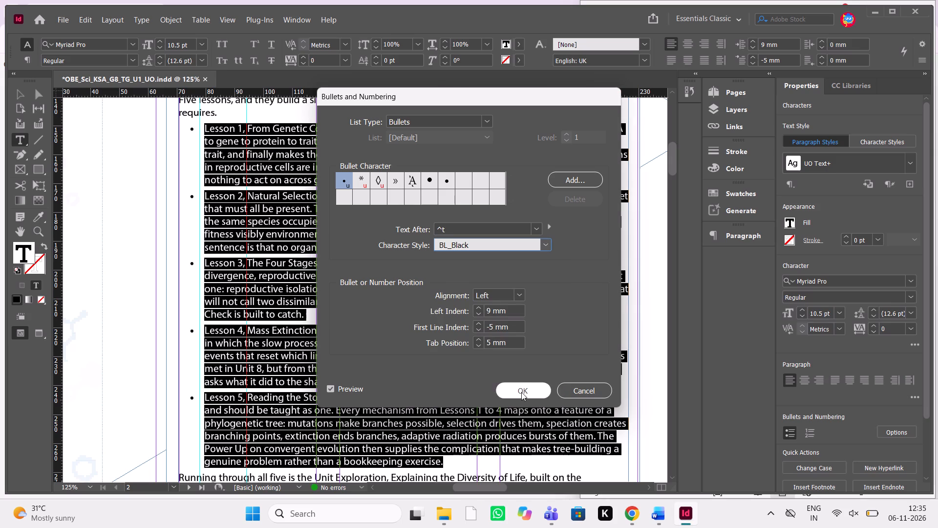
{"action": "left_click", "coordinate": [521, 392]}
{"action": "left_click", "coordinate": [320, 264]}
Compare the end of the Unit Overview text with the Word manuscript and examine the following Teacher Note page.
{"action": "scroll", "coordinate": [320, 264], "scroll_direction": "down", "scroll_amount": 1}
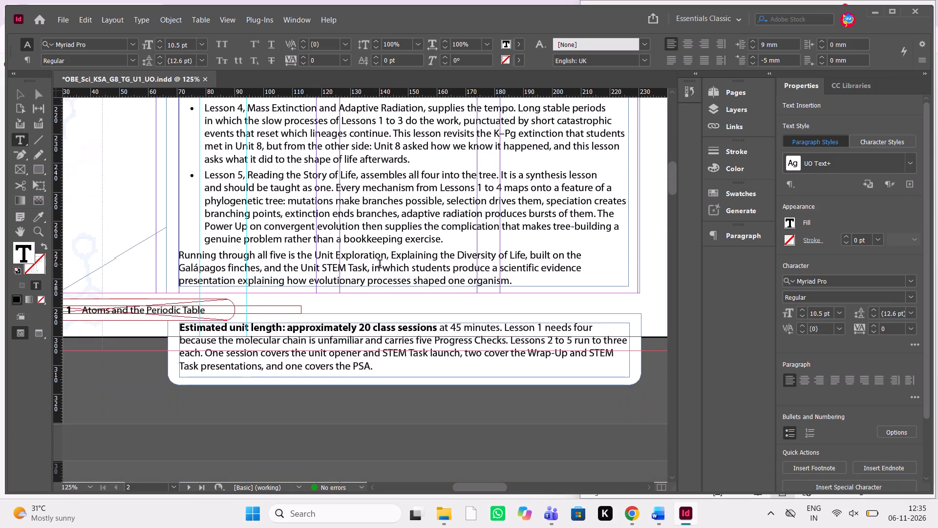
{"action": "key", "text": "alt+Tab"}
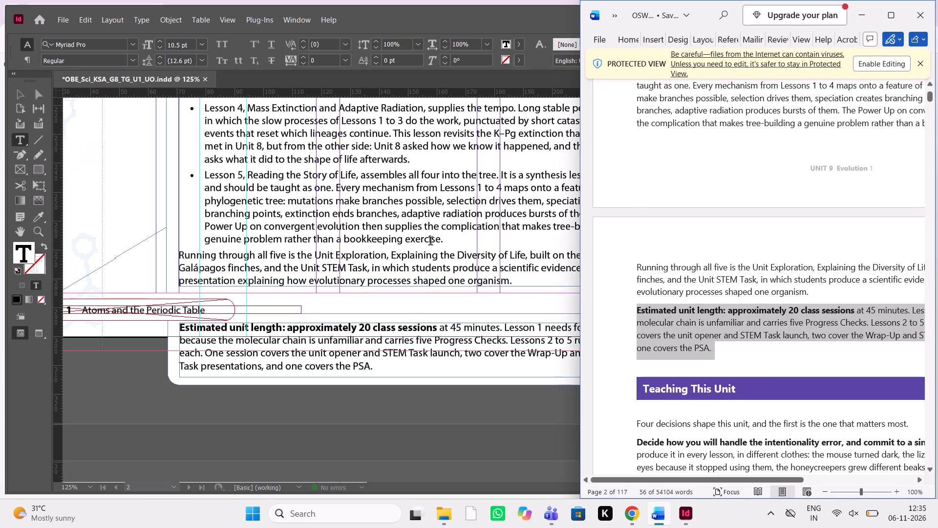
{"action": "scroll", "coordinate": [755, 339], "scroll_direction": "left", "scroll_amount": 1}
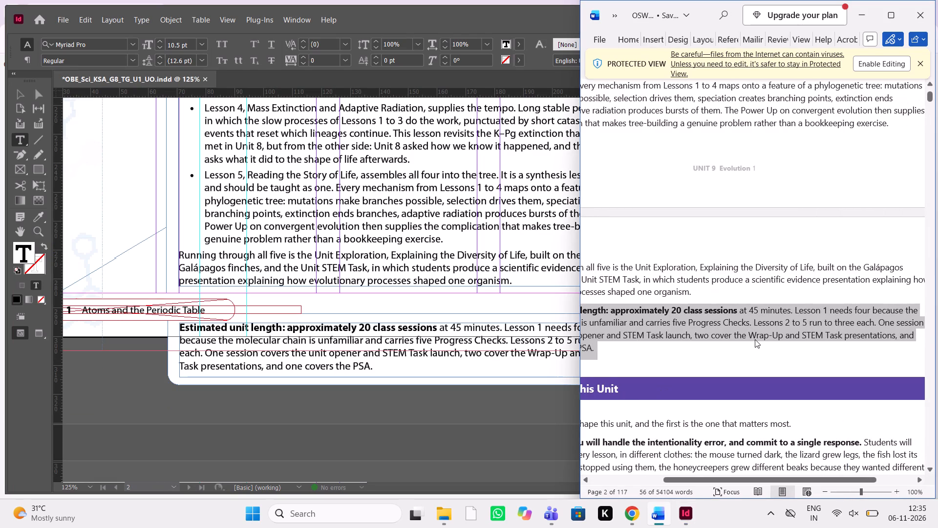
{"action": "left_click", "coordinate": [525, 282]}
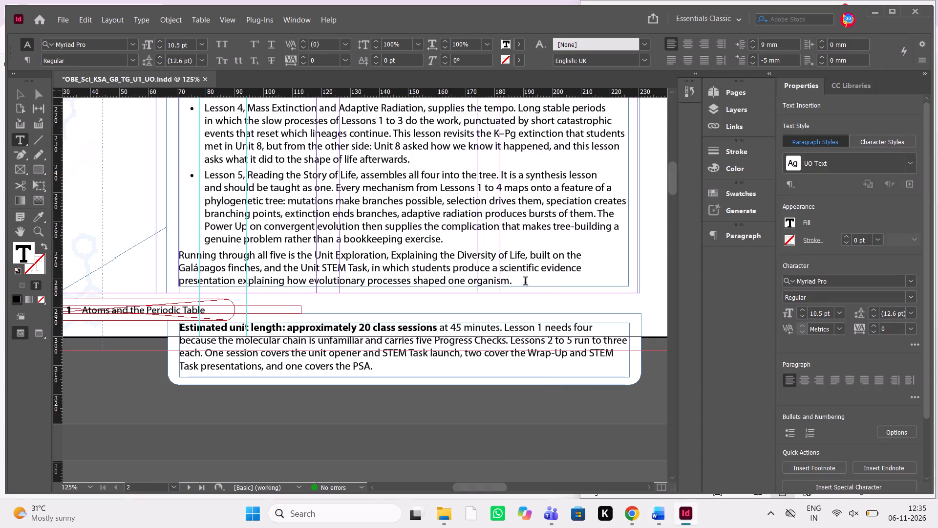
{"action": "scroll", "coordinate": [525, 282], "scroll_direction": "up", "scroll_amount": 2}
{"action": "scroll", "coordinate": [525, 282], "scroll_direction": "down", "scroll_amount": 1}
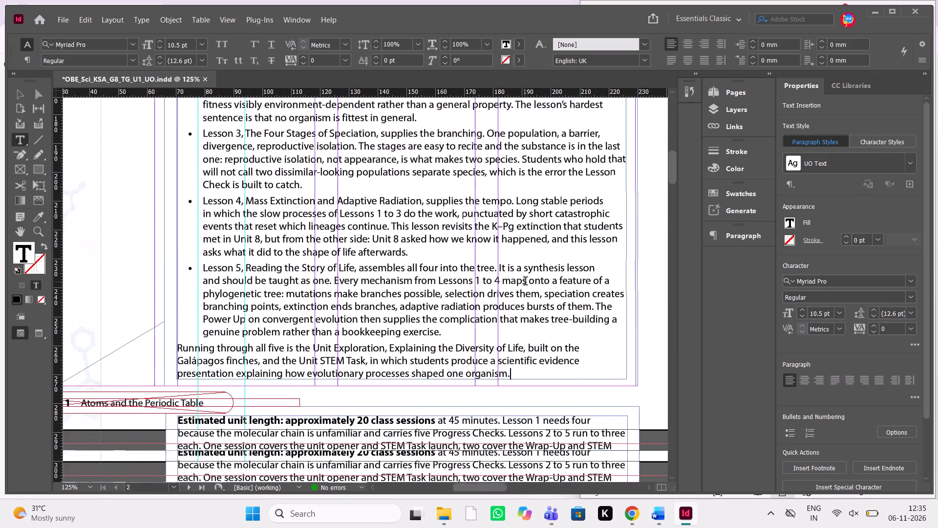
{"action": "scroll", "coordinate": [525, 282], "scroll_direction": "down", "scroll_amount": 1}
{"action": "left_click", "coordinate": [18, 100]}
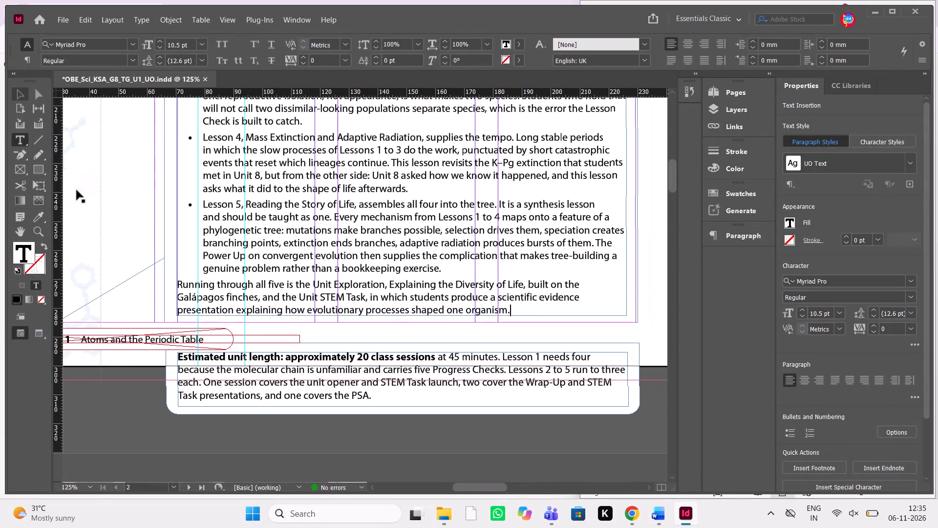
{"action": "left_click", "coordinate": [87, 216]}
{"action": "scroll", "coordinate": [276, 283], "scroll_direction": "up", "scroll_amount": 2}
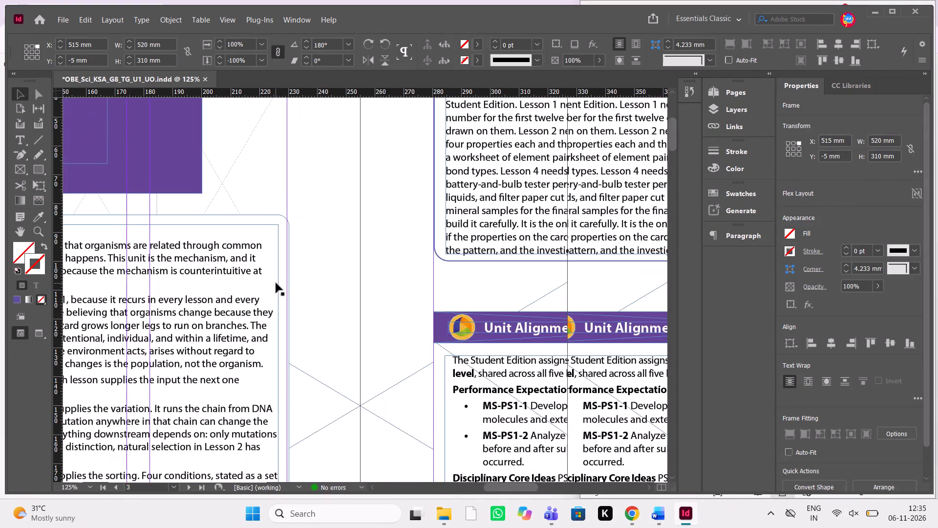
{"action": "scroll", "coordinate": [276, 283], "scroll_direction": "up", "scroll_amount": 2}
{"action": "scroll", "coordinate": [537, 236], "scroll_direction": "down", "scroll_amount": 1}
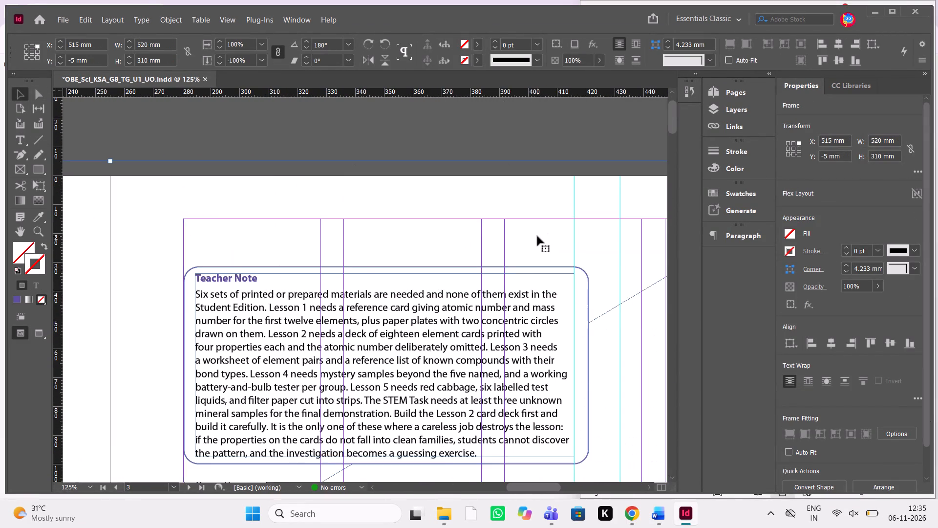
Switch to Word and review the manuscript from the Unit 9 Evolution title to the Teaching This Unit heading.
{"action": "left_click", "coordinate": [658, 515]}
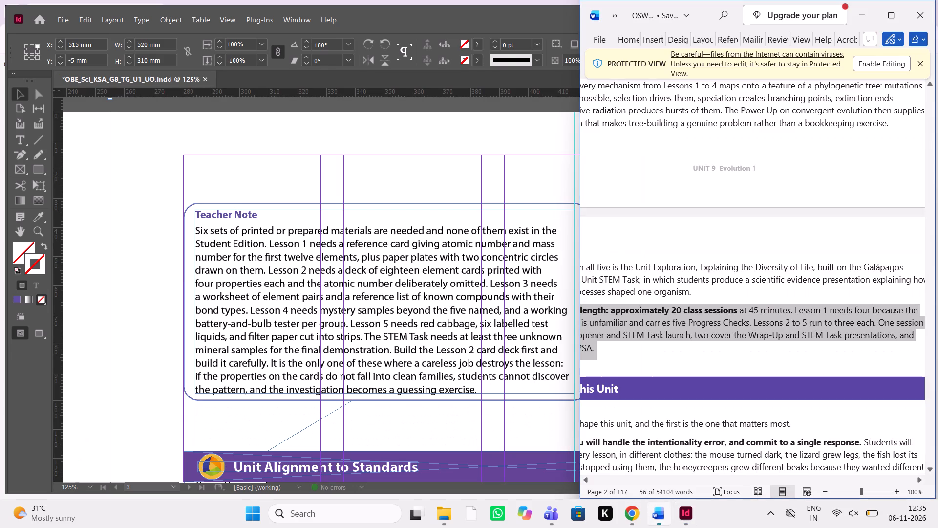
{"action": "scroll", "coordinate": [660, 249], "scroll_direction": "down", "scroll_amount": 2}
{"action": "scroll", "coordinate": [660, 249], "scroll_direction": "up", "scroll_amount": 3}
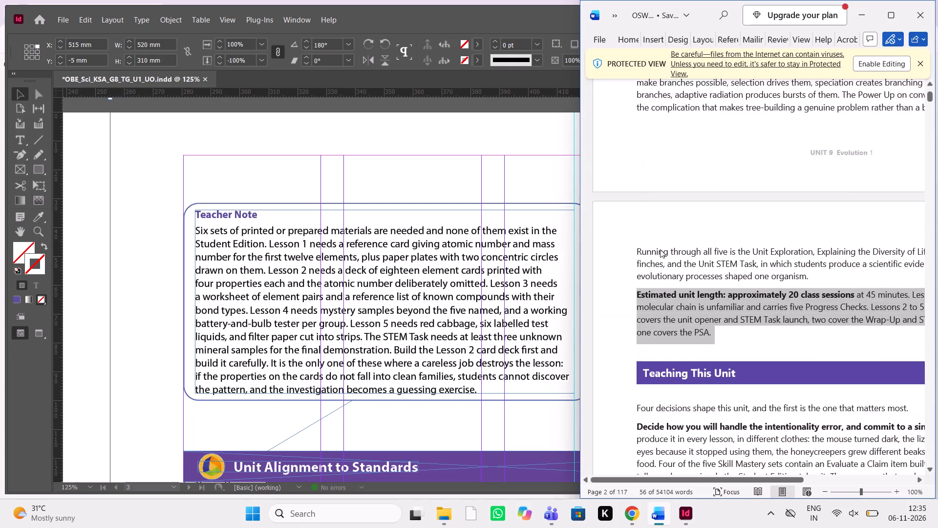
{"action": "scroll", "coordinate": [660, 249], "scroll_direction": "up", "scroll_amount": 1}
{"action": "scroll", "coordinate": [660, 249], "scroll_direction": "right", "scroll_amount": 1}
{"action": "scroll", "coordinate": [660, 249], "scroll_direction": "up", "scroll_amount": 1}
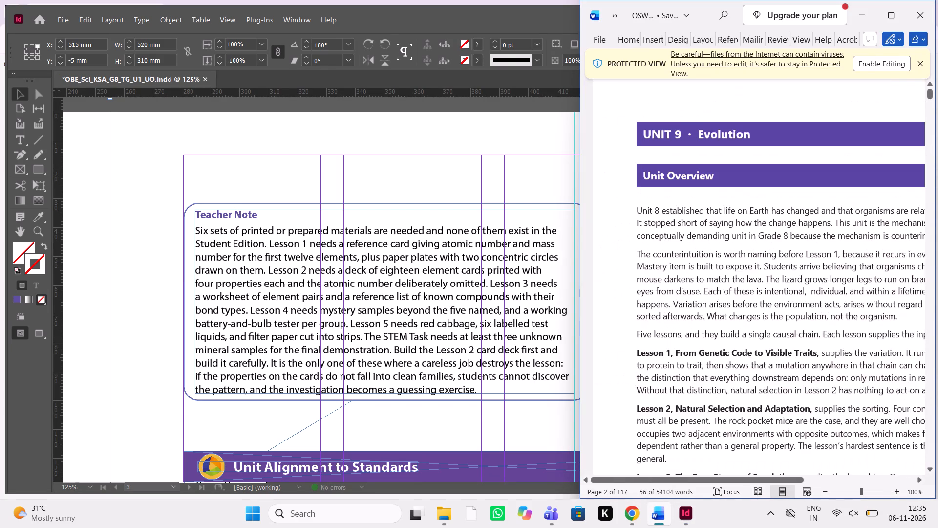
{"action": "scroll", "coordinate": [660, 249], "scroll_direction": "up", "scroll_amount": 1}
{"action": "scroll", "coordinate": [660, 249], "scroll_direction": "down", "scroll_amount": 3}
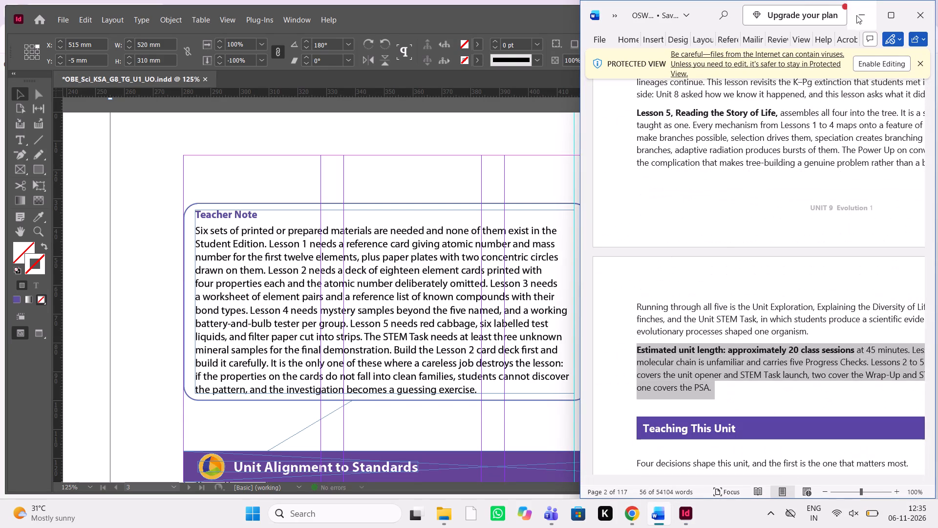
{"action": "left_click", "coordinate": [860, 16]}
Insert a new blank page directly after page 2 in the InDesign document.
{"action": "left_click", "coordinate": [745, 95]}
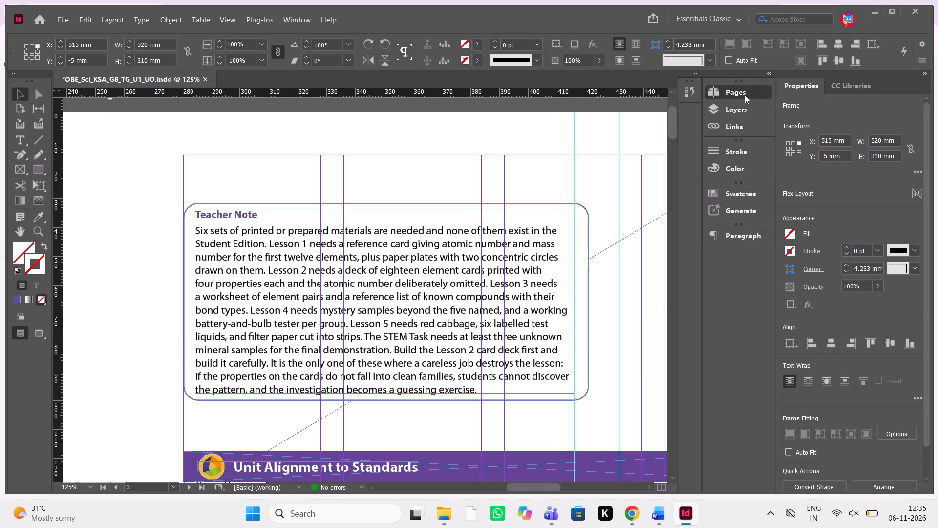
{"action": "left_click", "coordinate": [671, 152]}
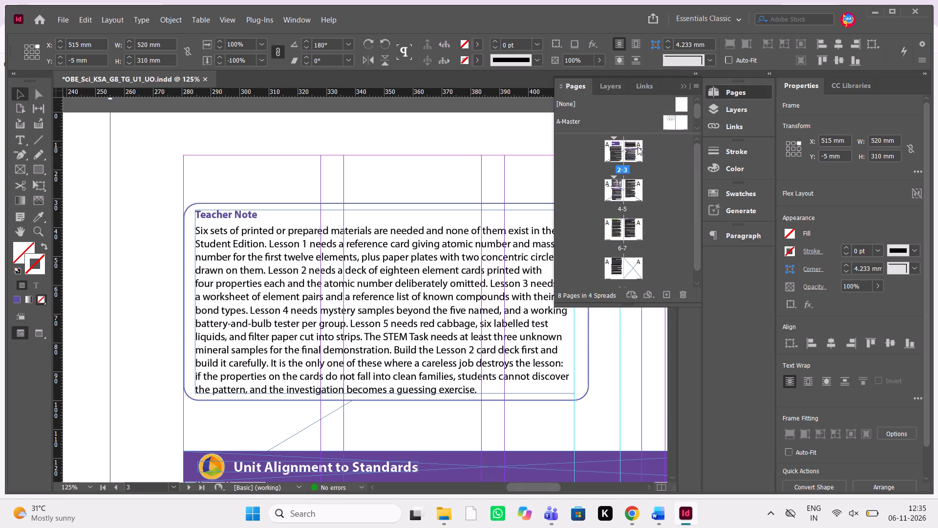
{"action": "left_click", "coordinate": [616, 154]}
{"action": "left_click", "coordinate": [667, 294]}
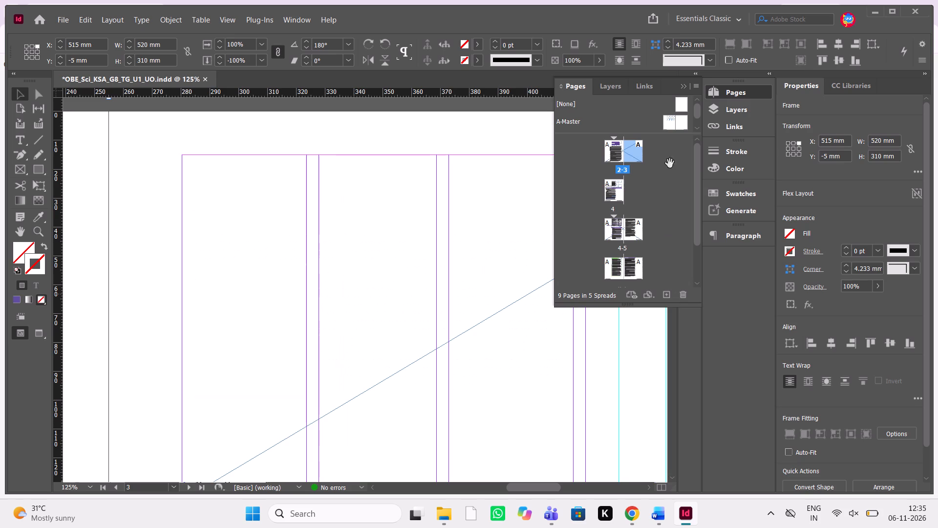
{"action": "left_click", "coordinate": [686, 88]}
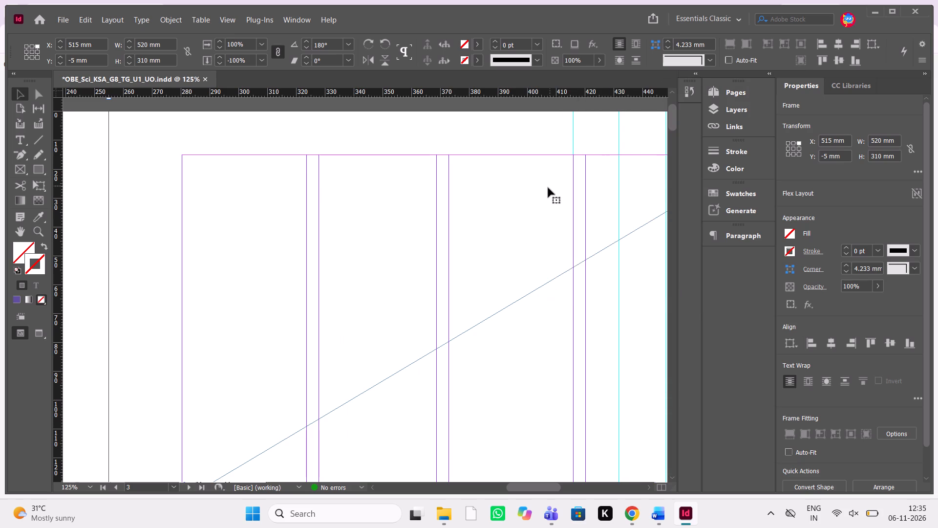
Move the Estimated unit length text and its background box from the bottom of page 2 to the blank page 3.
{"action": "key", "text": "ctrl+minus"}
{"action": "key", "text": "ctrl+minus"}
{"action": "key", "text": "ctrl+minus"}
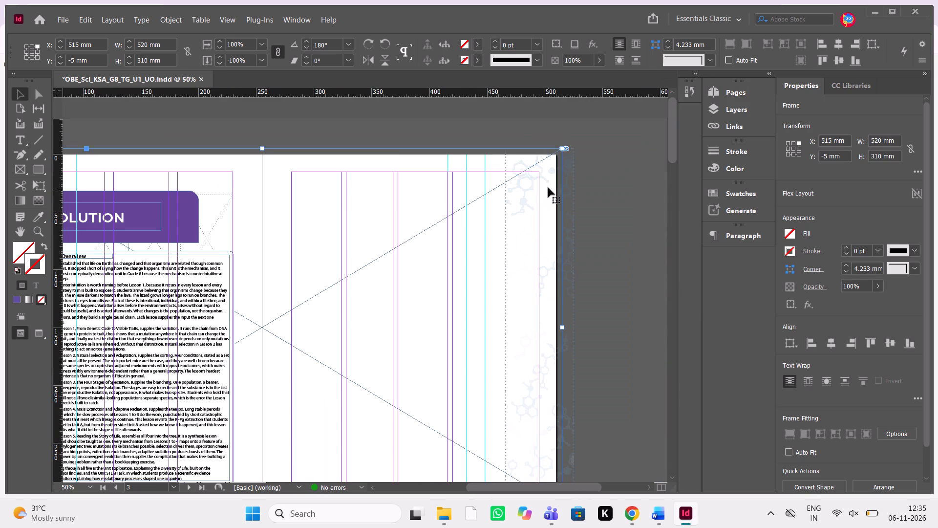
{"action": "scroll", "coordinate": [548, 188], "scroll_direction": "down", "scroll_amount": 1}
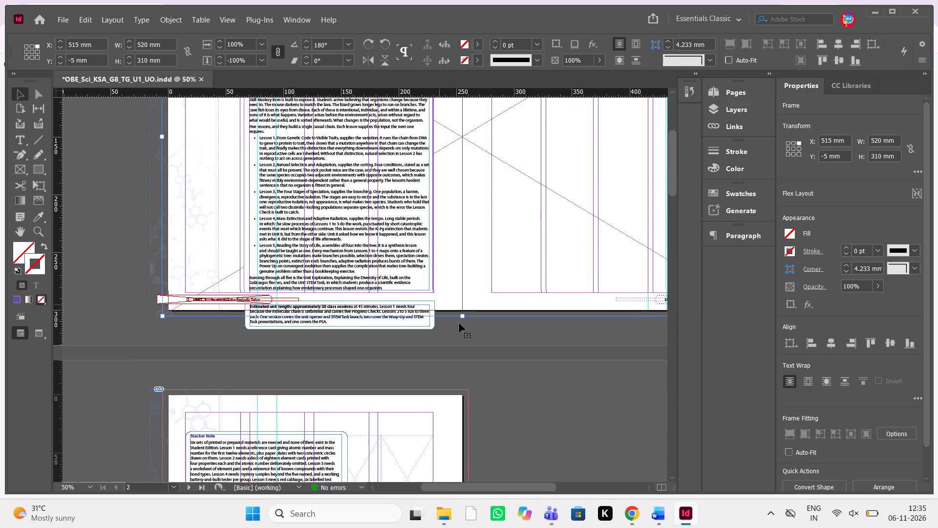
{"action": "left_click_drag", "start_coordinate": [466, 346], "coordinate": [408, 322]}
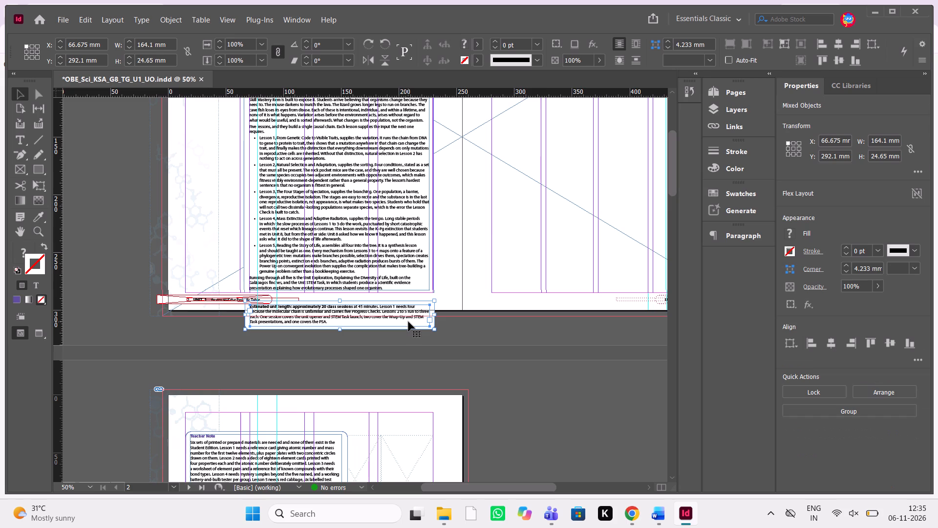
{"action": "key", "text": "ctrl+x"}
{"action": "scroll", "coordinate": [499, 301], "scroll_direction": "up", "scroll_amount": 2}
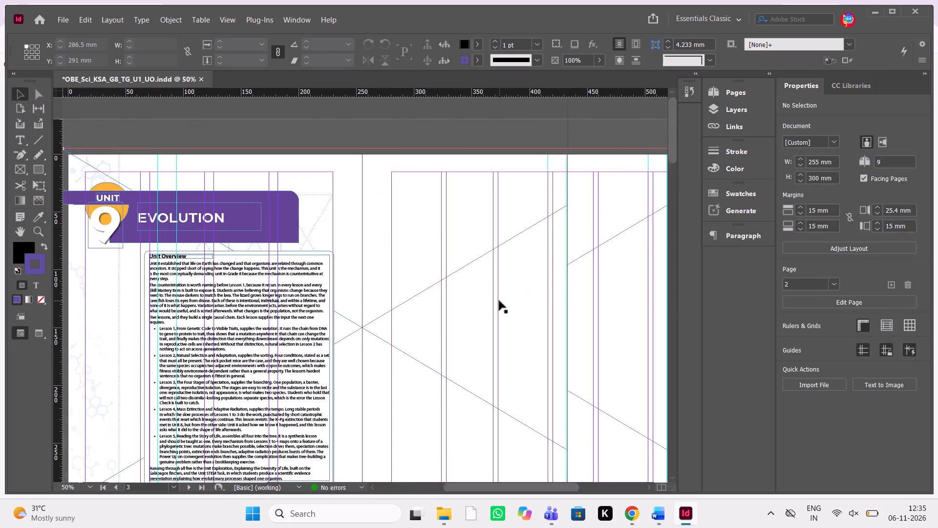
{"action": "key", "text": "ctrl+equal"}
{"action": "key", "text": "ctrl+equal"}
{"action": "key", "text": "ctrl+equal"}
{"action": "key", "text": "ctrl+equal"}
{"action": "scroll", "coordinate": [499, 301], "scroll_direction": "up", "scroll_amount": 1}
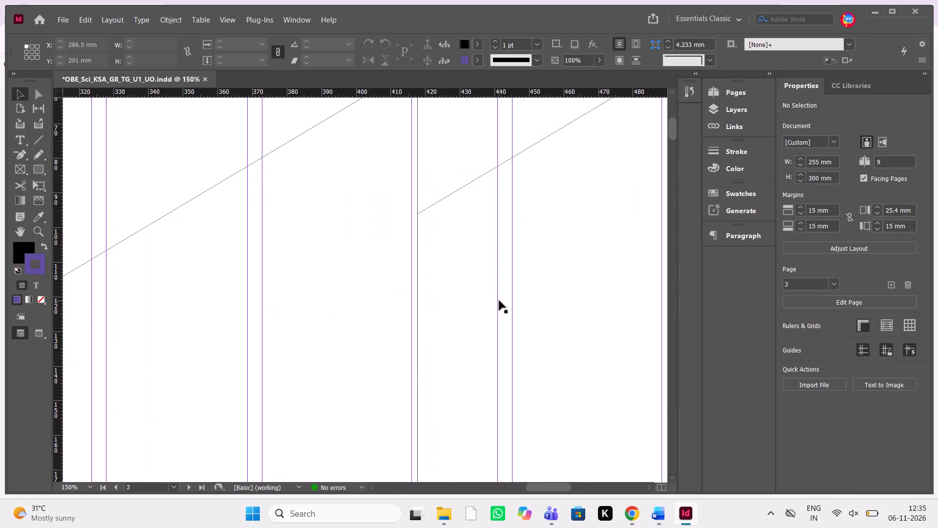
{"action": "scroll", "coordinate": [499, 301], "scroll_direction": "up", "scroll_amount": 1}
{"action": "scroll", "coordinate": [499, 301], "scroll_direction": "right", "scroll_amount": 2}
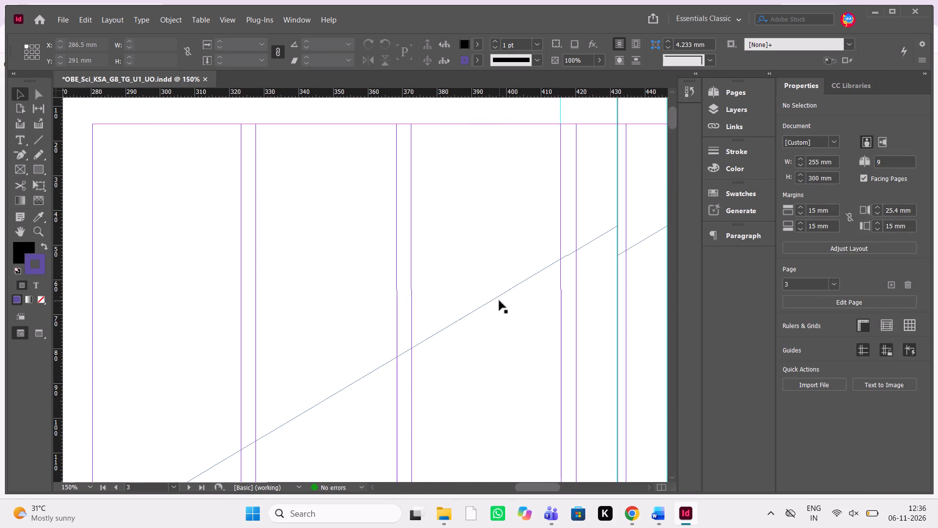
{"action": "key", "text": "ctrl+v"}
Align the Estimated unit length box horizontally with page 3's inner margin, at X about 280.4 mm.
{"action": "key", "text": "Right"}
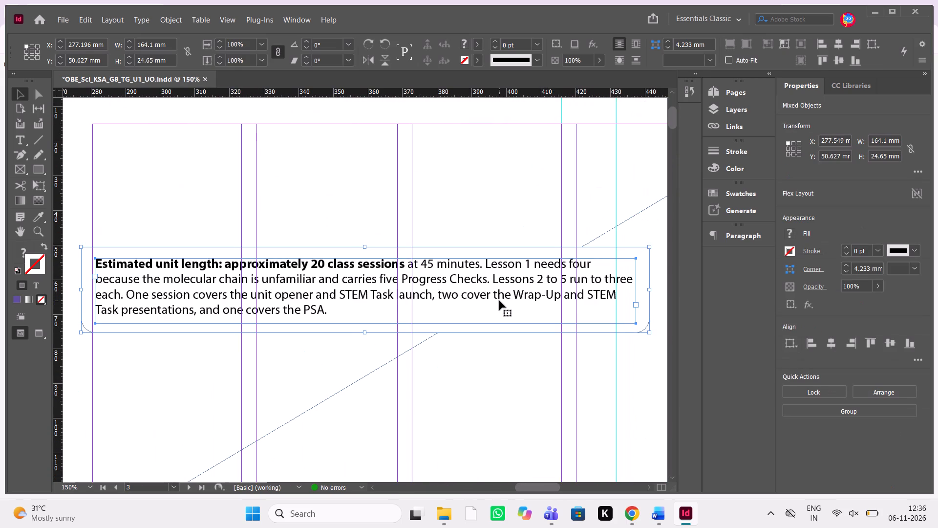
{"action": "key", "text": "Right"}
{"action": "key", "text": "Right"}
{"action": "key", "text": "Right"}
{"action": "key", "text": "Right"}
{"action": "key", "text": "Right"}
{"action": "key", "text": "Right"}
{"action": "key", "text": "Right"}
{"action": "key", "text": "Right"}
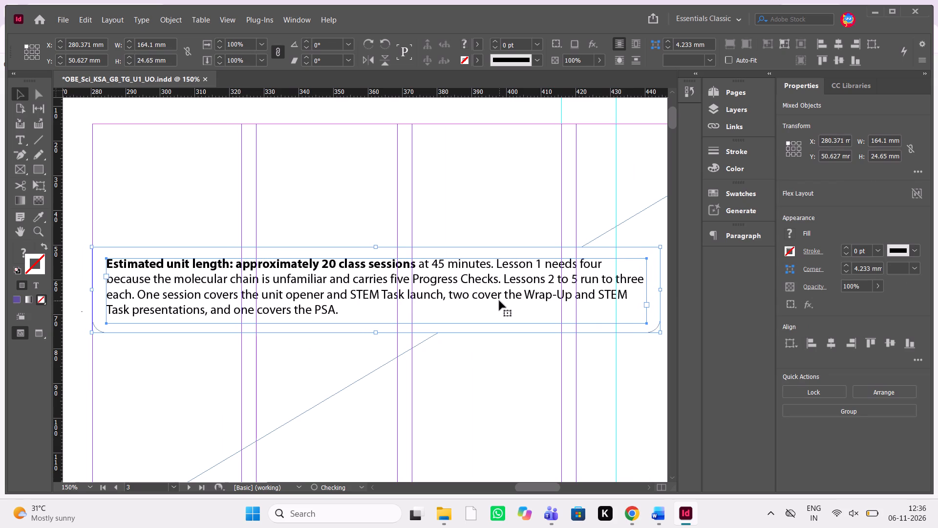
Check the Unit Overview text on page 2 and the layout of the facing page 3.
{"action": "scroll", "coordinate": [499, 301], "scroll_direction": "down", "scroll_amount": 1}
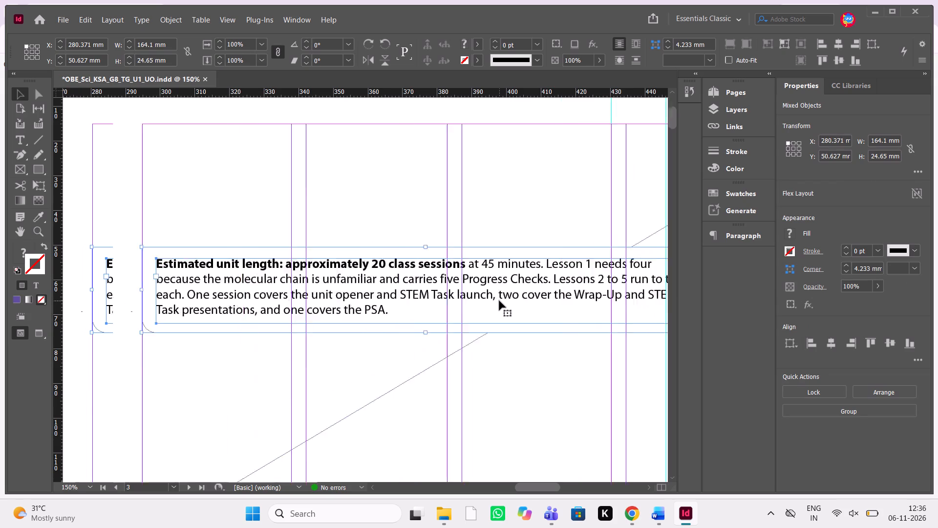
{"action": "scroll", "coordinate": [499, 301], "scroll_direction": "down", "scroll_amount": 3}
{"action": "scroll", "coordinate": [499, 301], "scroll_direction": "up", "scroll_amount": 1}
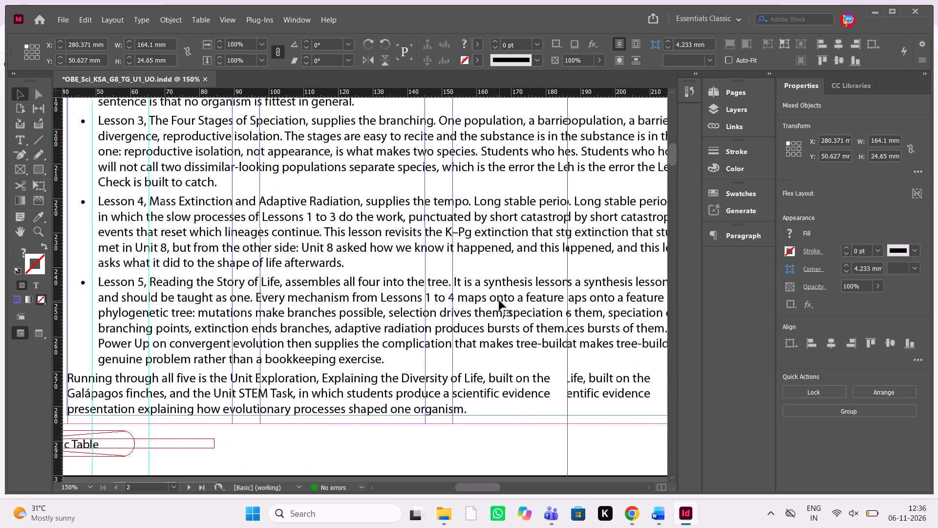
{"action": "scroll", "coordinate": [499, 301], "scroll_direction": "up", "scroll_amount": 1}
{"action": "scroll", "coordinate": [499, 301], "scroll_direction": "right", "scroll_amount": 3}
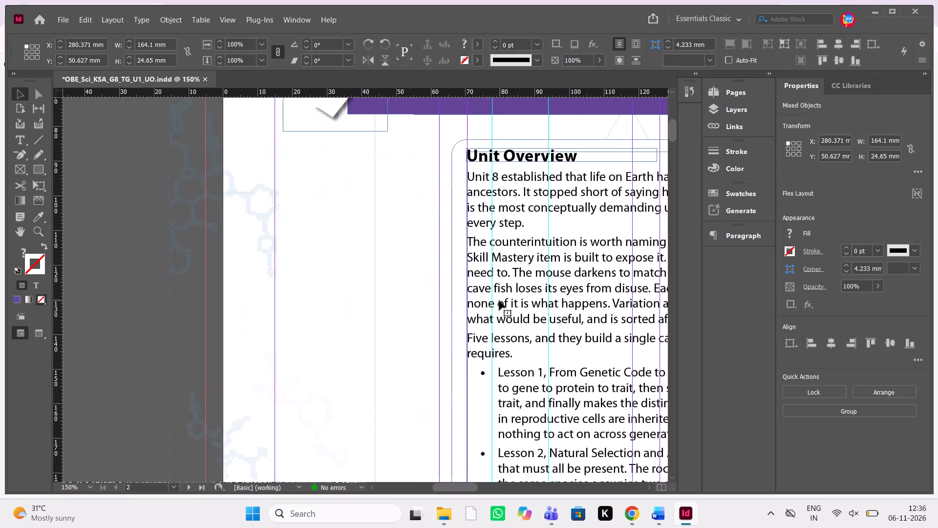
{"action": "scroll", "coordinate": [499, 301], "scroll_direction": "up", "scroll_amount": 1}
{"action": "scroll", "coordinate": [499, 301], "scroll_direction": "right", "scroll_amount": 3}
{"action": "scroll", "coordinate": [499, 301], "scroll_direction": "left", "scroll_amount": 1}
{"action": "scroll", "coordinate": [499, 301], "scroll_direction": "right", "scroll_amount": 1}
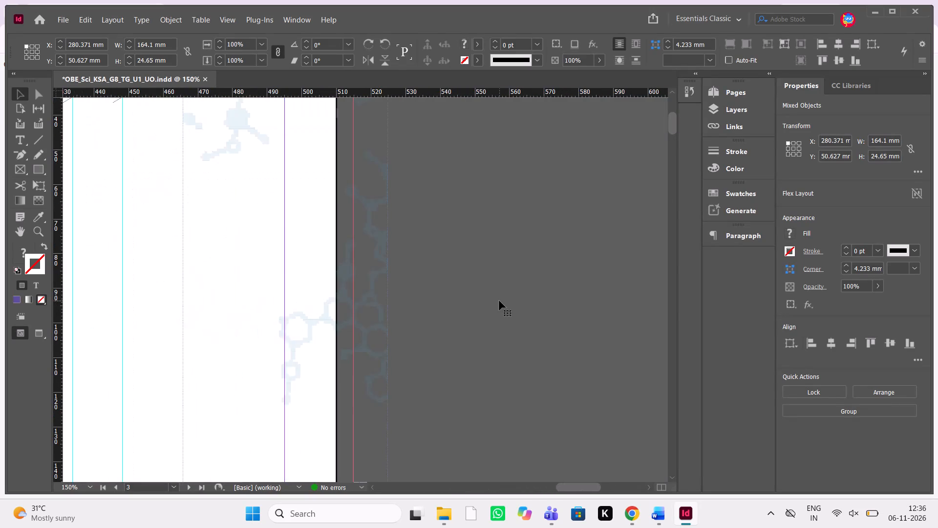
{"action": "scroll", "coordinate": [499, 301], "scroll_direction": "up", "scroll_amount": 1}
{"action": "scroll", "coordinate": [499, 301], "scroll_direction": "right", "scroll_amount": 2}
{"action": "scroll", "coordinate": [499, 301], "scroll_direction": "up", "scroll_amount": 1}
{"action": "scroll", "coordinate": [499, 301], "scroll_direction": "right", "scroll_amount": 1}
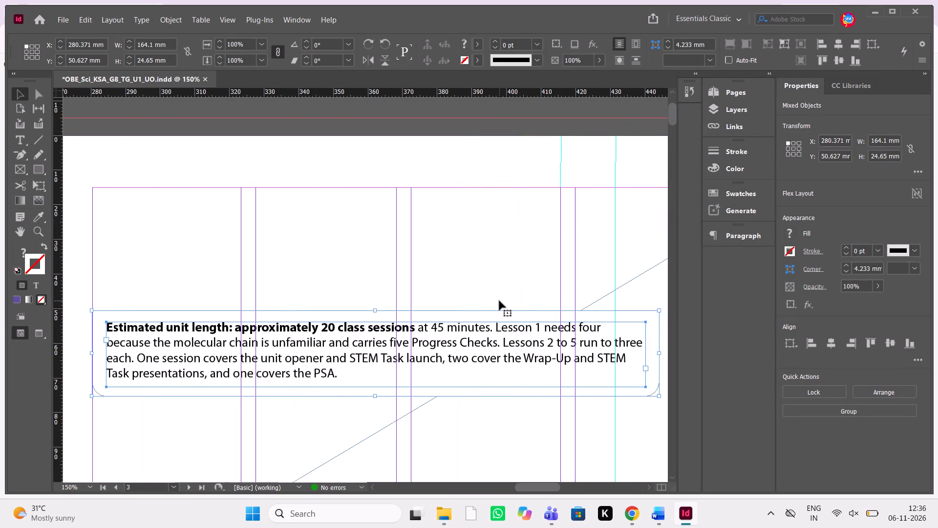
Raise the Estimated unit length box to page 3's top margin, at Y about 15 mm.
{"action": "key", "text": "shift+Up"}
{"action": "key", "text": "shift+Up"}
{"action": "key", "text": "shift+Up"}
{"action": "key", "text": "shift+Up"}
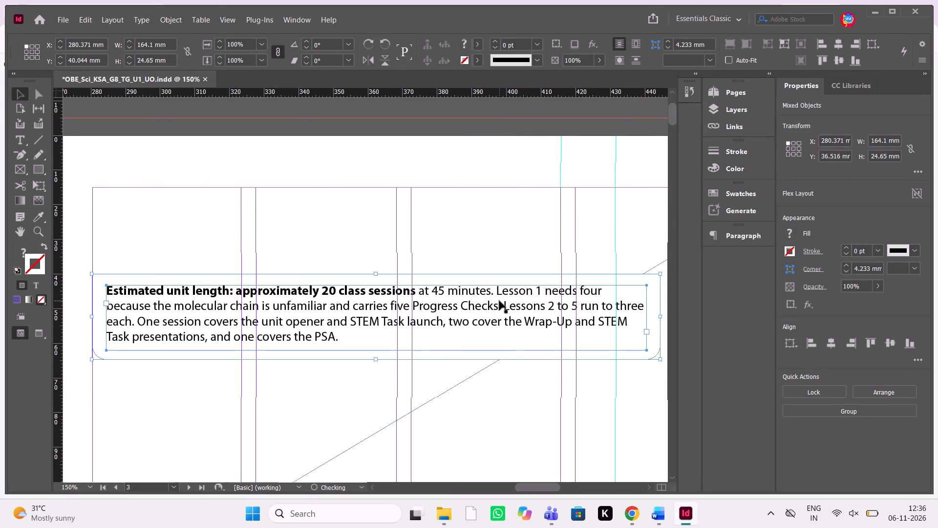
{"action": "key", "text": "shift+Up"}
{"action": "key", "text": "shift+Up"}
{"action": "key", "text": "shift+Up"}
{"action": "key", "text": "shift+Up"}
{"action": "key", "text": "shift+Up"}
{"action": "key", "text": "shift+Up"}
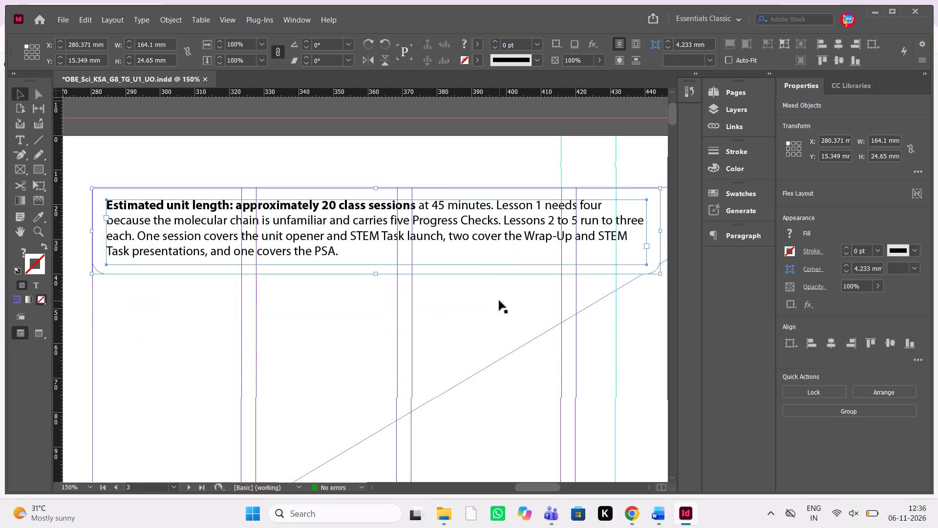
{"action": "key", "text": "Up"}
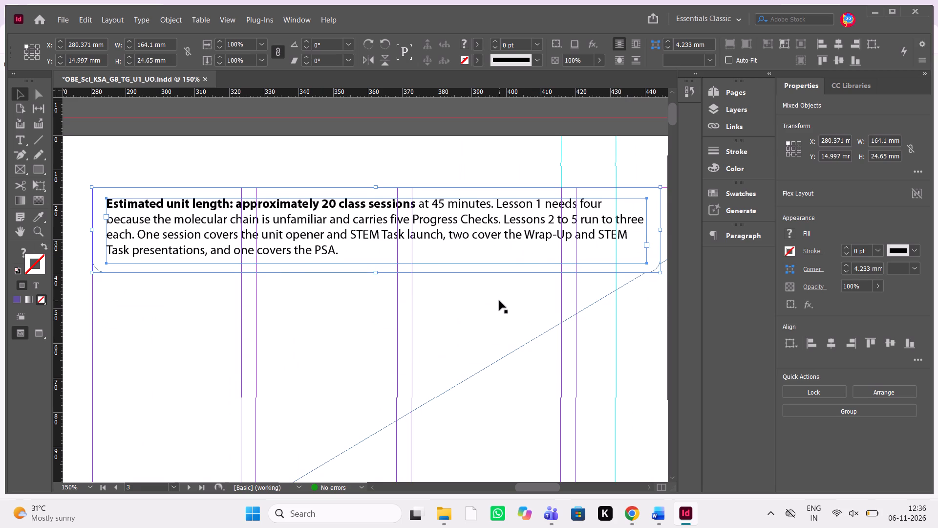
Draw an empty rectangular frame about 15.5 mm by 11.2 mm directly below the Estimated unit length box on page 3.
{"action": "scroll", "coordinate": [499, 301], "scroll_direction": "down", "scroll_amount": 15}
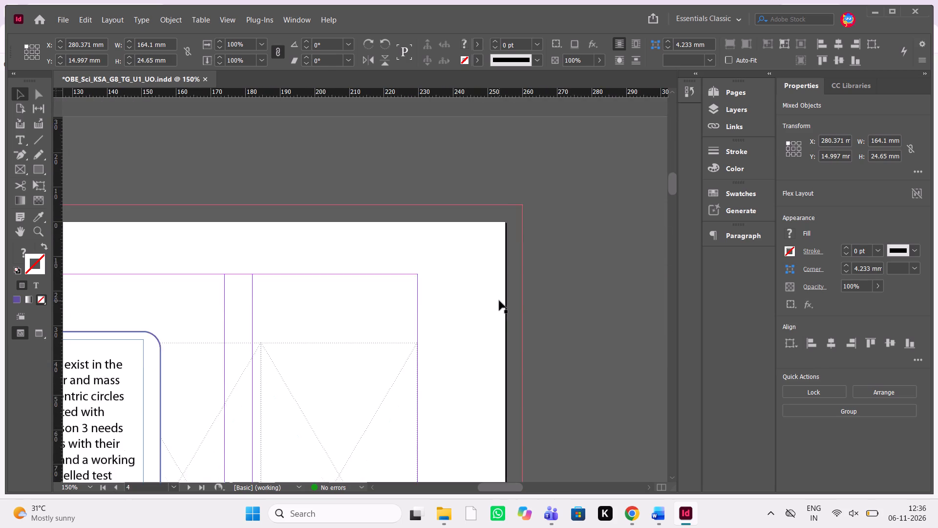
{"action": "scroll", "coordinate": [499, 301], "scroll_direction": "up", "scroll_amount": 6}
{"action": "scroll", "coordinate": [499, 301], "scroll_direction": "down", "scroll_amount": 1}
{"action": "scroll", "coordinate": [499, 301], "scroll_direction": "up", "scroll_amount": 2}
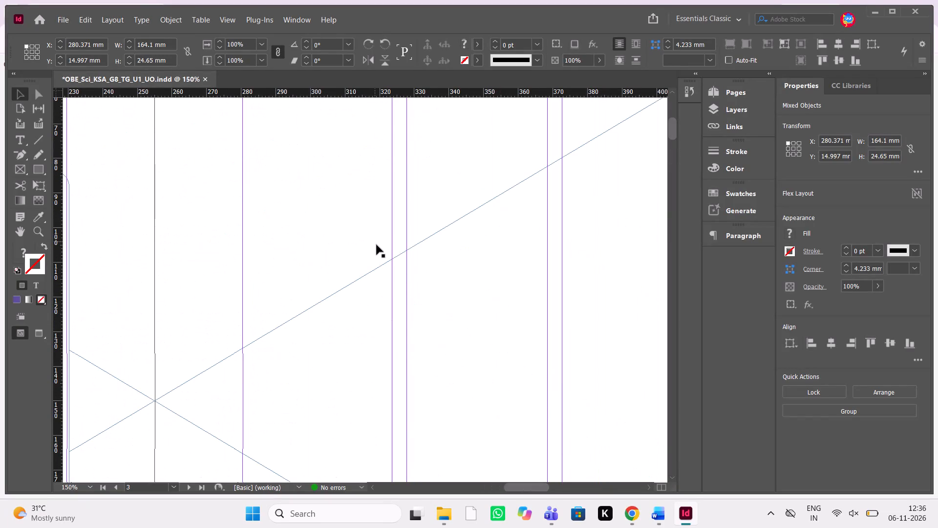
{"action": "scroll", "coordinate": [127, 187], "scroll_direction": "up", "scroll_amount": 1}
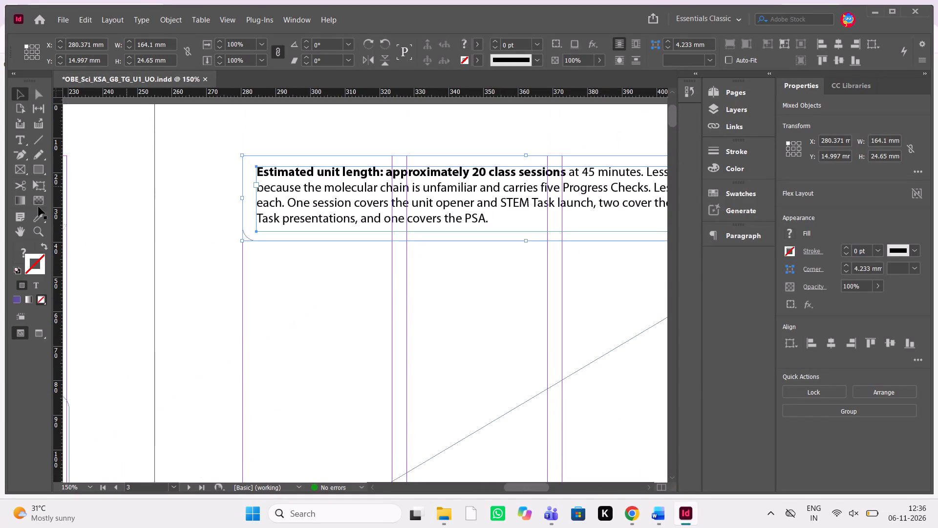
{"action": "left_click", "coordinate": [19, 166]}
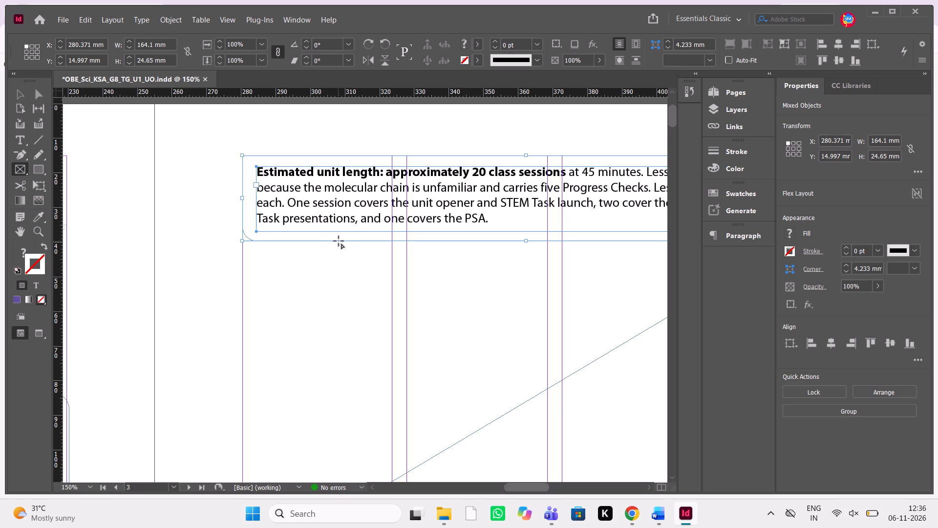
{"action": "left_click_drag", "start_coordinate": [339, 241], "coordinate": [380, 311]}
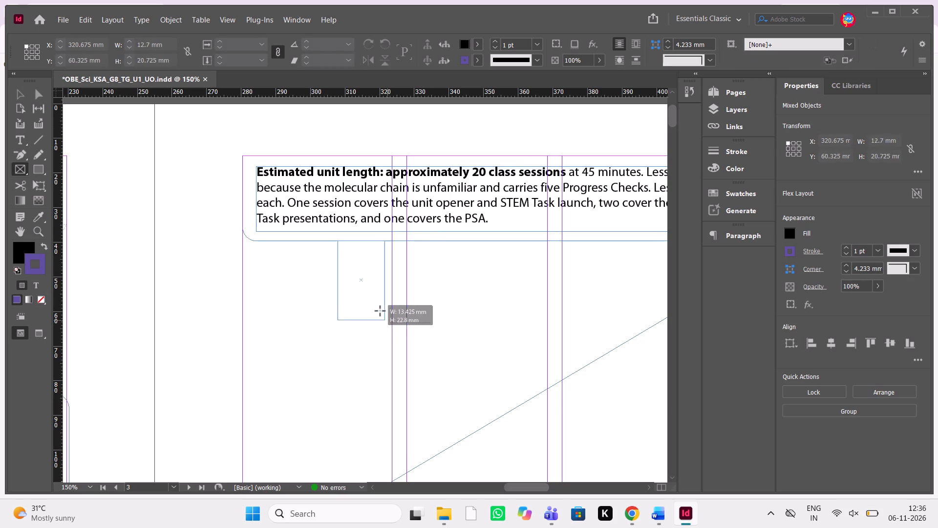
{"action": "left_click_drag", "start_coordinate": [380, 311], "coordinate": [391, 281]}
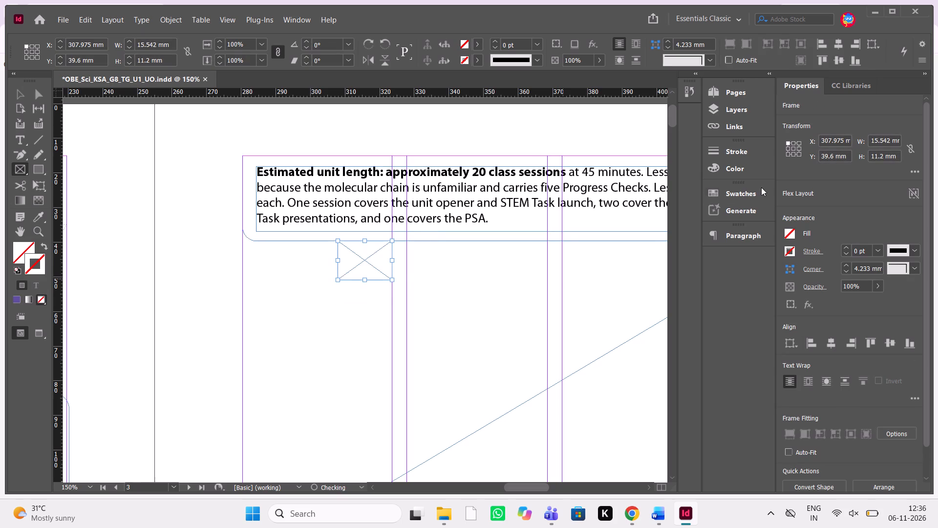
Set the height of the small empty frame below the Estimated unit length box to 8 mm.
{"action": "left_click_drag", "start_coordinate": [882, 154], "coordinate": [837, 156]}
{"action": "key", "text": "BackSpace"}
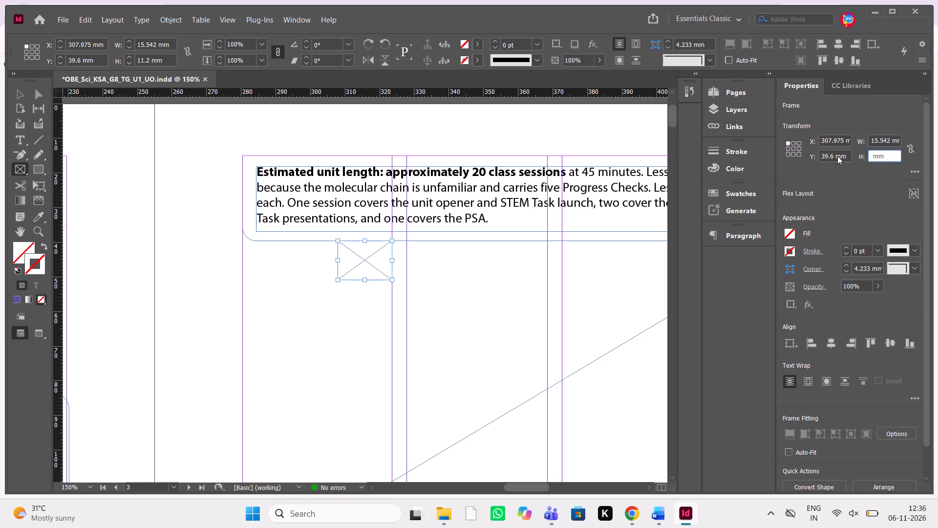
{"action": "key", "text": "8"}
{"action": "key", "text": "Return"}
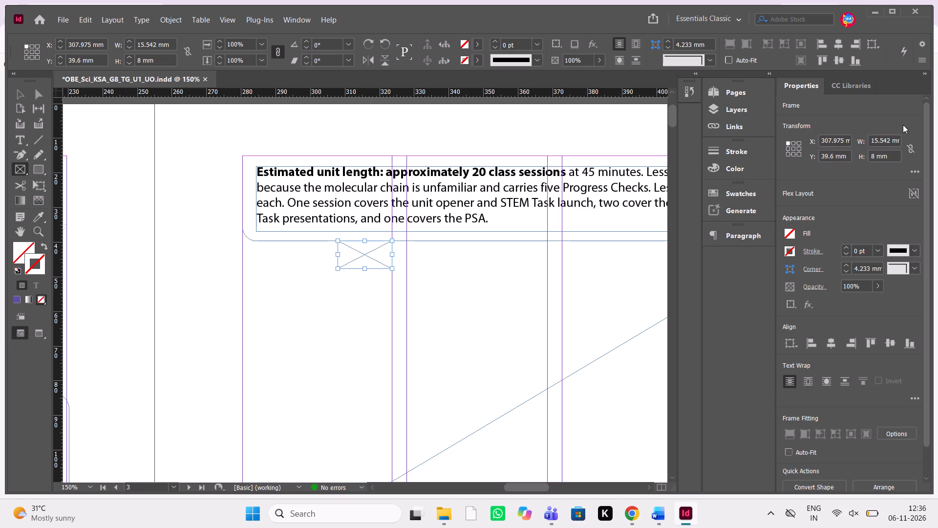
Set the small empty frame's height to 6 mm, keeping it directly below the Estimated unit length box.
{"action": "left_click_drag", "start_coordinate": [875, 155], "coordinate": [791, 176]}
{"action": "key", "text": "BackSpace"}
{"action": "key", "text": "6"}
{"action": "key", "text": "Return"}
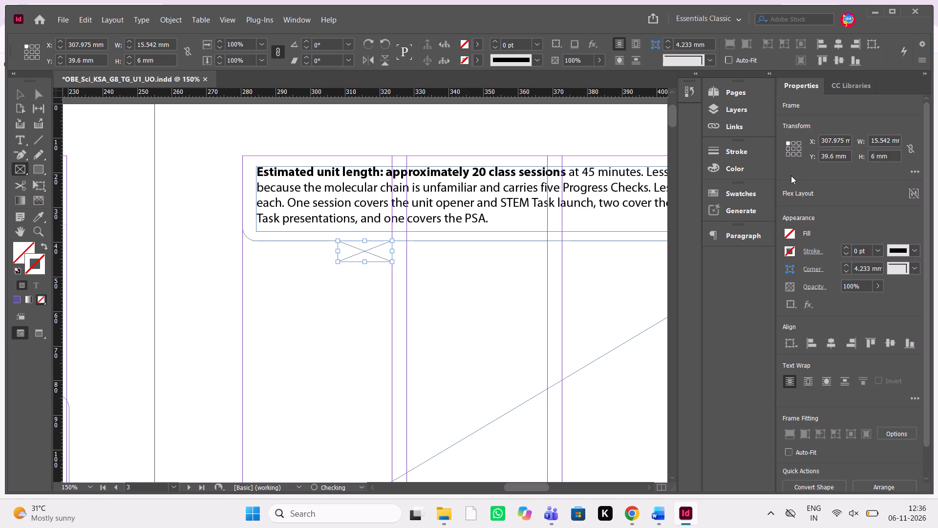
{"action": "left_click", "coordinate": [23, 99]}
Examine the layout of page 4 and the spreads after it, including the Unit STEM Task Rationale and Teacher Background pages.
{"action": "scroll", "coordinate": [259, 381], "scroll_direction": "down", "scroll_amount": 5}
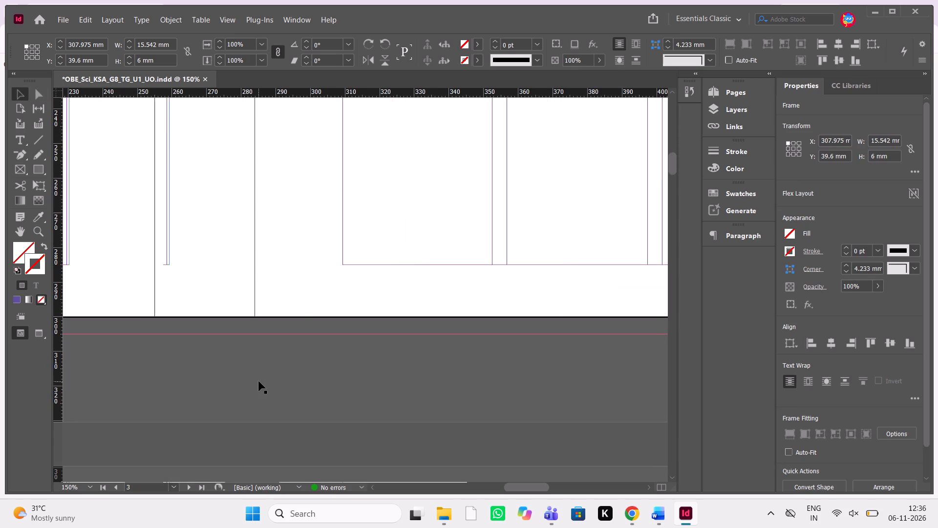
{"action": "scroll", "coordinate": [259, 381], "scroll_direction": "down", "scroll_amount": 2}
{"action": "scroll", "coordinate": [259, 381], "scroll_direction": "left", "scroll_amount": 1}
{"action": "scroll", "coordinate": [259, 381], "scroll_direction": "down", "scroll_amount": 6}
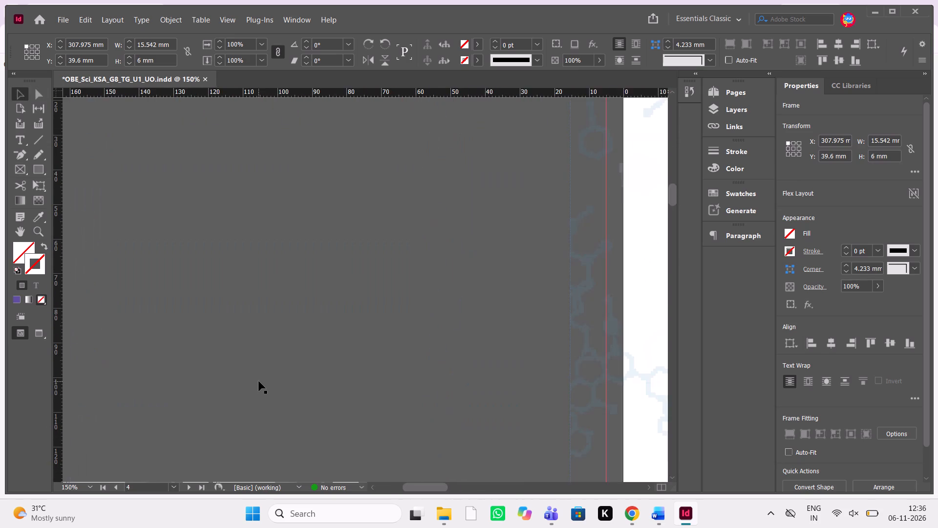
{"action": "scroll", "coordinate": [259, 381], "scroll_direction": "left", "scroll_amount": 3}
{"action": "scroll", "coordinate": [259, 381], "scroll_direction": "down", "scroll_amount": 3}
{"action": "scroll", "coordinate": [259, 381], "scroll_direction": "left", "scroll_amount": 4}
{"action": "scroll", "coordinate": [259, 381], "scroll_direction": "down", "scroll_amount": 1}
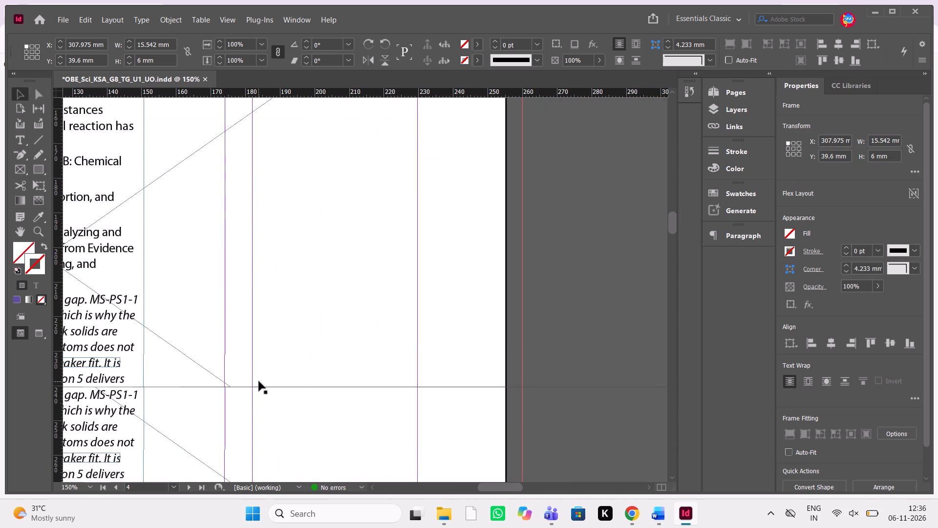
{"action": "scroll", "coordinate": [259, 381], "scroll_direction": "down", "scroll_amount": 1}
{"action": "scroll", "coordinate": [259, 381], "scroll_direction": "down", "scroll_amount": 2, "text": "ctrl"}
{"action": "scroll", "coordinate": [259, 381], "scroll_direction": "right", "scroll_amount": 4}
{"action": "key", "text": "ctrl+minus"}
{"action": "key", "text": "ctrl+minus"}
{"action": "key", "text": "ctrl+minus"}
{"action": "key", "text": "ctrl+minus"}
{"action": "key", "text": "ctrl+minus"}
{"action": "key", "text": "ctrl+minus"}
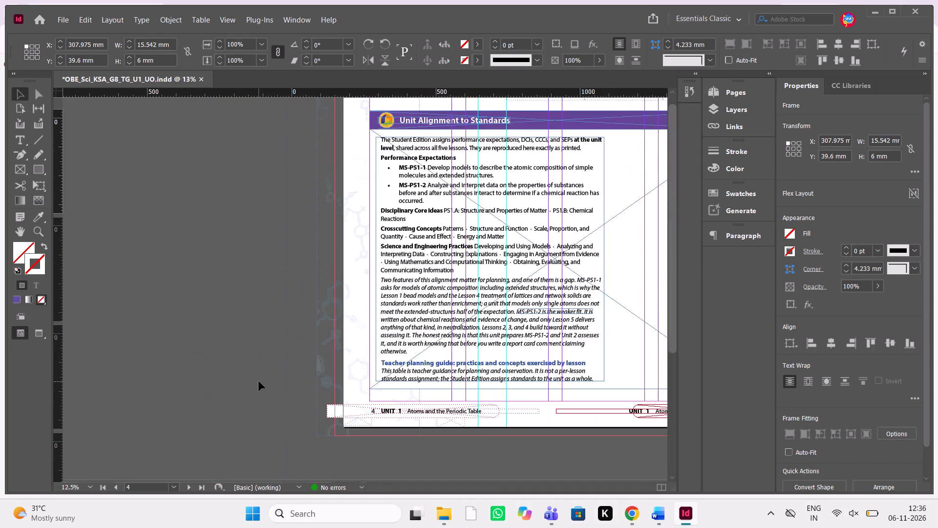
{"action": "scroll", "coordinate": [386, 355], "scroll_direction": "down", "scroll_amount": 5}
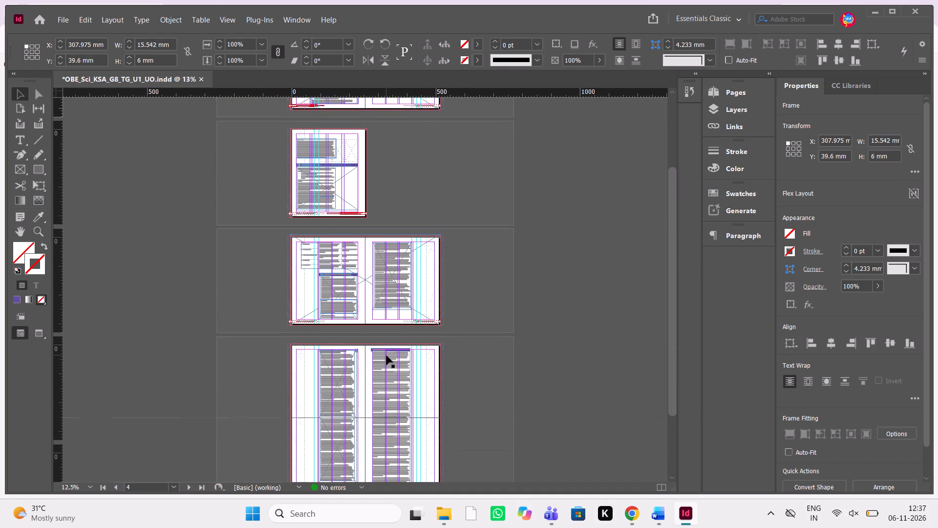
{"action": "scroll", "coordinate": [386, 355], "scroll_direction": "down", "scroll_amount": 5}
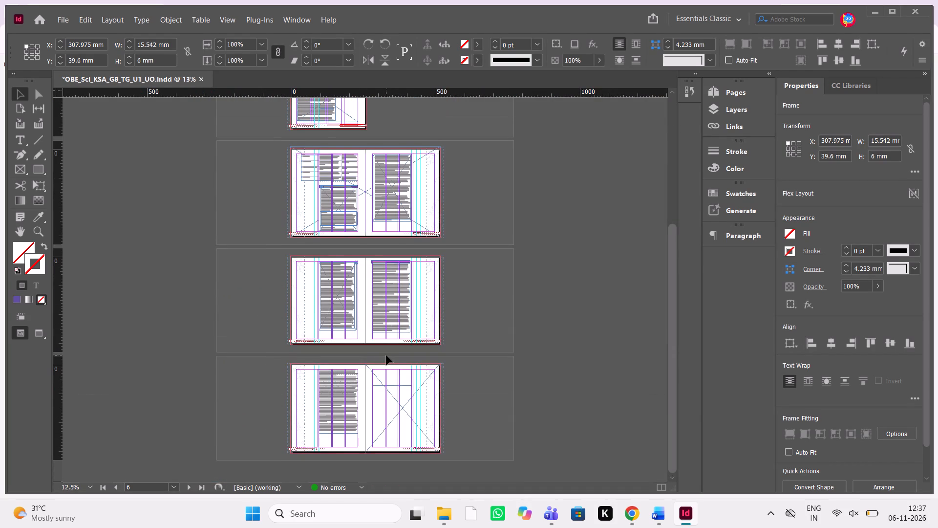
{"action": "key", "text": "ctrl+equal"}
{"action": "key", "text": "ctrl+equal"}
{"action": "key", "text": "ctrl+equal"}
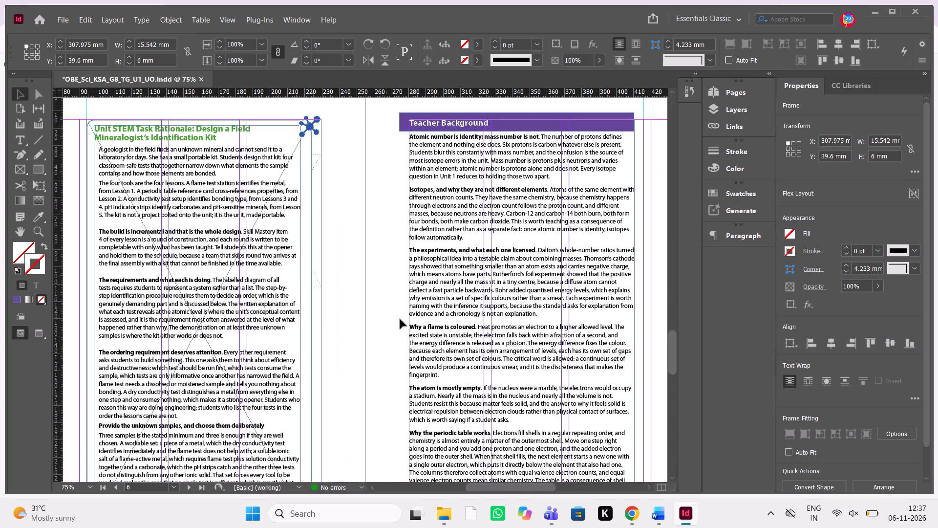
Switch to the Word manuscript, check the passage around Estimated unit length, and return to InDesign.
{"action": "left_click", "coordinate": [657, 522]}
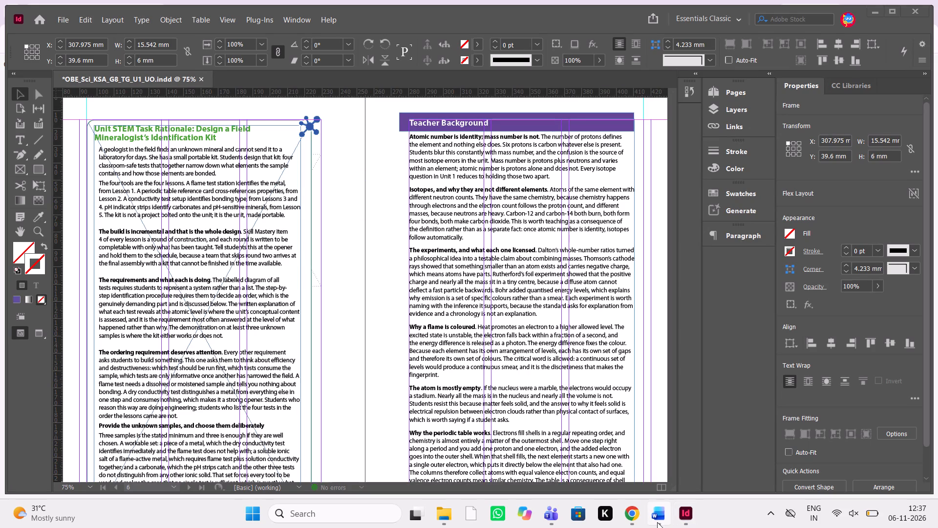
{"action": "left_click", "coordinate": [657, 522]}
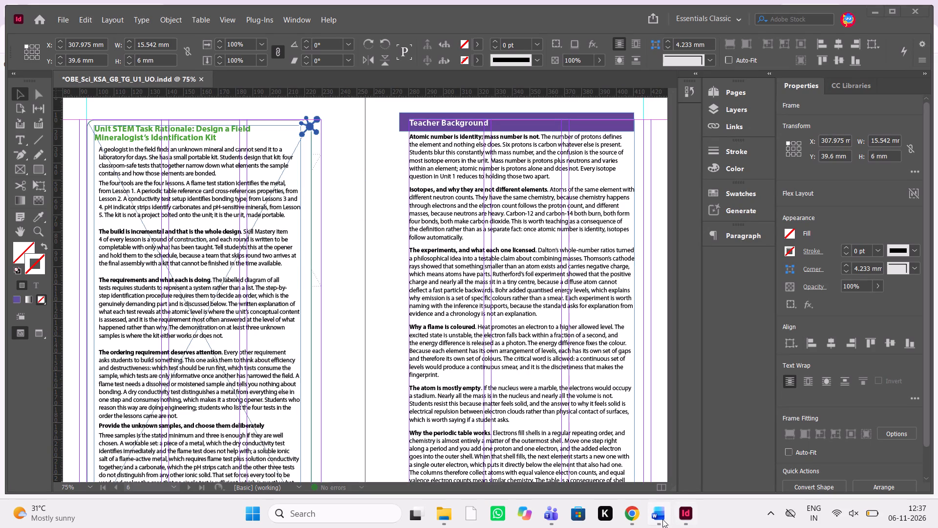
{"action": "left_click", "coordinate": [662, 517]}
{"action": "left_click", "coordinate": [662, 517]}
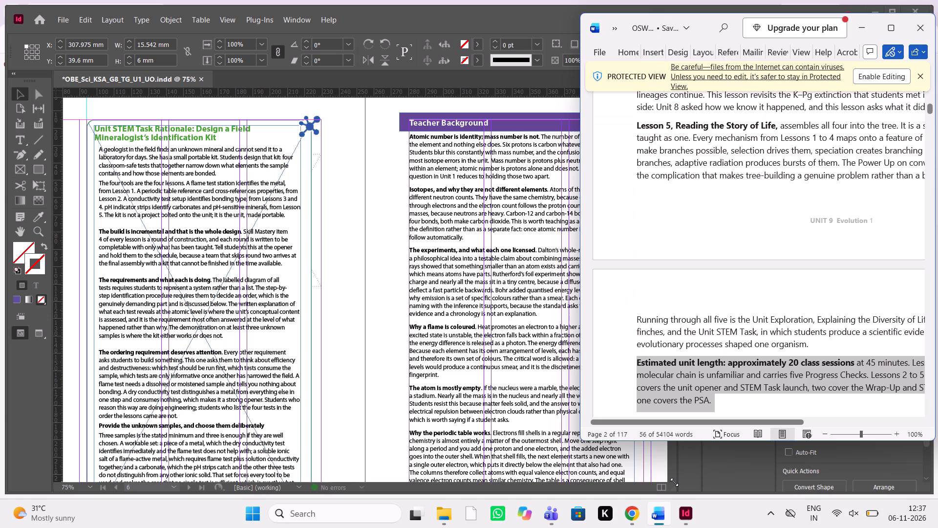
{"action": "left_click", "coordinate": [864, 28]}
Copy the whole Unit Alignment to Standards section on page 4, including its heading bar, icon and text frames.
{"action": "scroll", "coordinate": [455, 241], "scroll_direction": "up", "scroll_amount": 3}
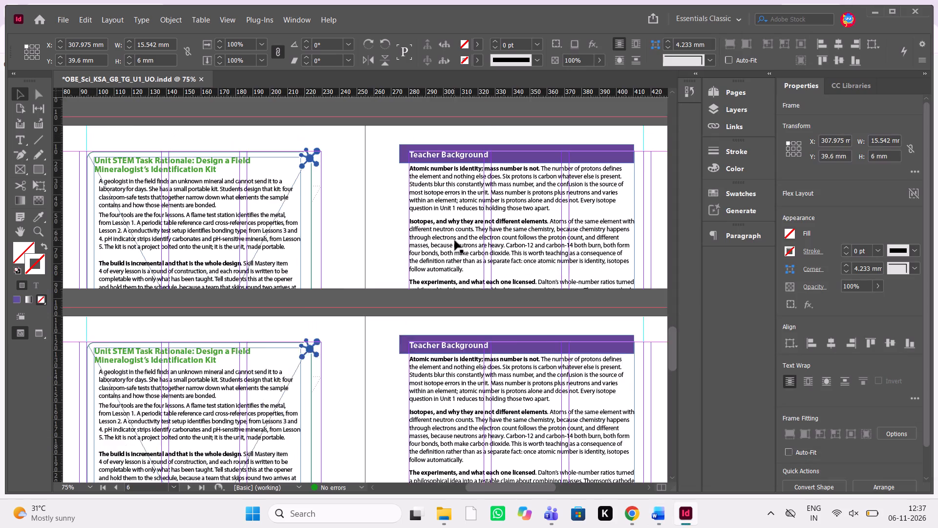
{"action": "scroll", "coordinate": [455, 241], "scroll_direction": "down", "scroll_amount": 1}
{"action": "scroll", "coordinate": [455, 241], "scroll_direction": "up", "scroll_amount": 20}
{"action": "scroll", "coordinate": [455, 241], "scroll_direction": "up", "scroll_amount": 5}
{"action": "scroll", "coordinate": [455, 241], "scroll_direction": "down", "scroll_amount": 3}
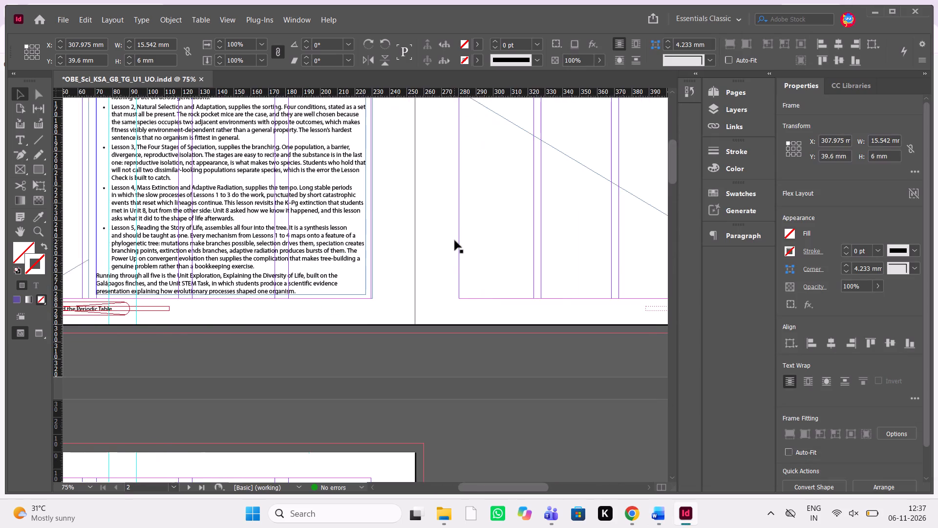
{"action": "scroll", "coordinate": [455, 241], "scroll_direction": "down", "scroll_amount": 6}
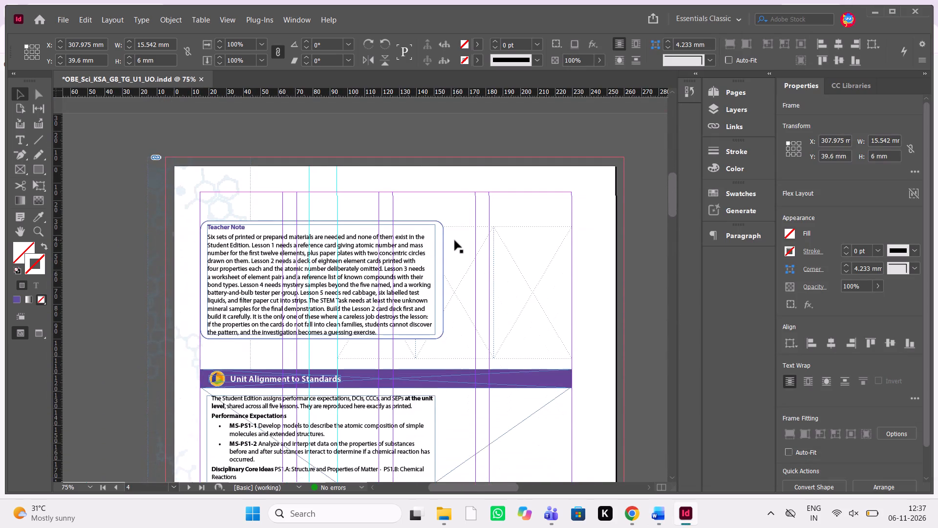
{"action": "scroll", "coordinate": [455, 241], "scroll_direction": "down", "scroll_amount": 1}
{"action": "left_click_drag", "start_coordinate": [185, 301], "coordinate": [218, 330]}
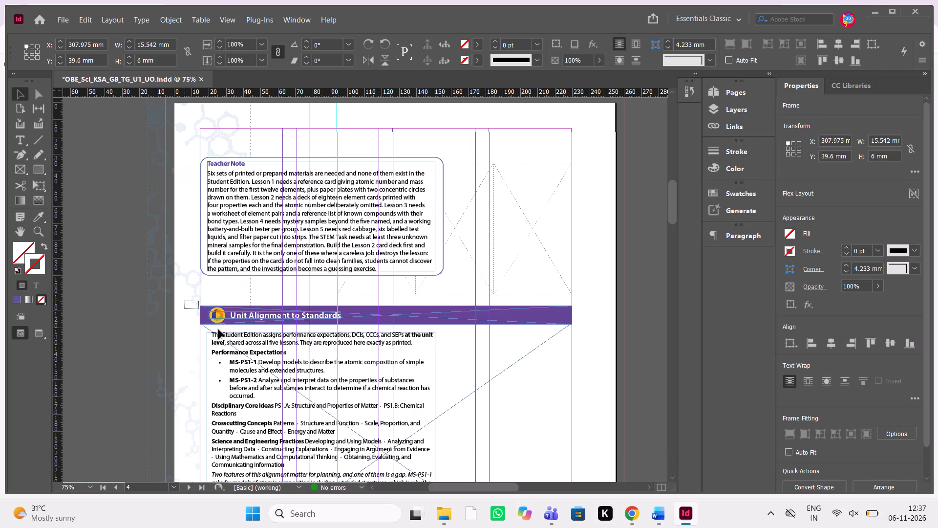
{"action": "left_click_drag", "start_coordinate": [218, 330], "coordinate": [298, 431]}
{"action": "scroll", "coordinate": [298, 431], "scroll_direction": "down", "scroll_amount": 2}
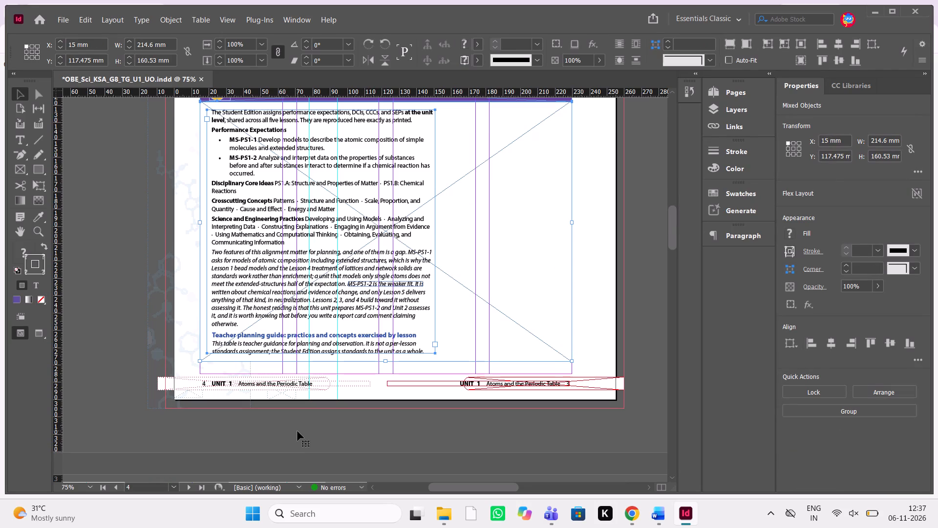
{"action": "key", "text": "ctrl+c"}
Paste the copied Unit Alignment to Standards section onto page 3, below the Estimated unit length box.
{"action": "scroll", "coordinate": [298, 431], "scroll_direction": "up", "scroll_amount": 2}
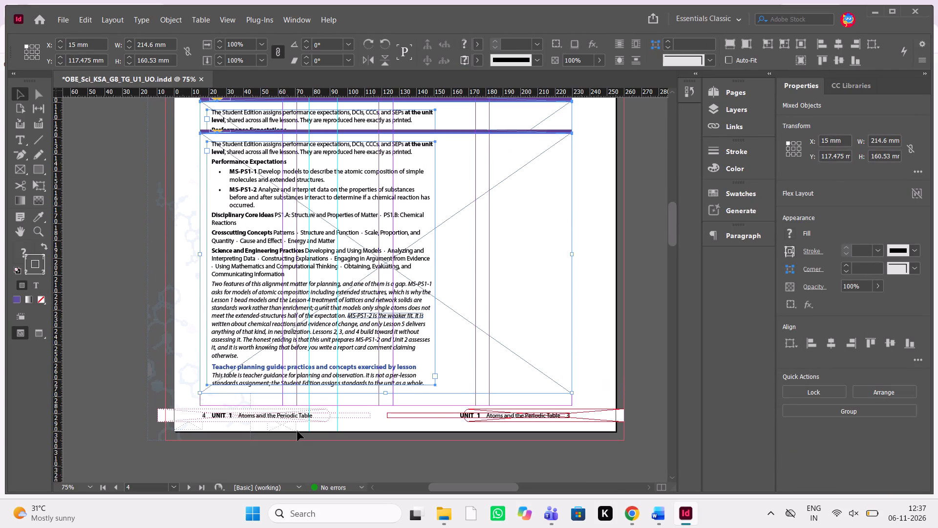
{"action": "scroll", "coordinate": [298, 431], "scroll_direction": "up", "scroll_amount": 20}
{"action": "scroll", "coordinate": [298, 431], "scroll_direction": "up", "scroll_amount": 3}
{"action": "scroll", "coordinate": [298, 431], "scroll_direction": "down", "scroll_amount": 1}
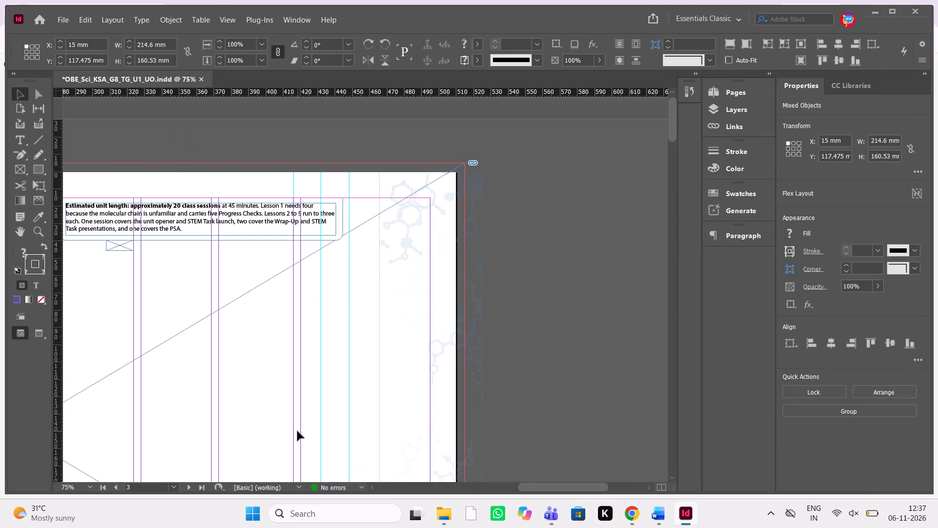
{"action": "scroll", "coordinate": [298, 431], "scroll_direction": "down", "scroll_amount": 1}
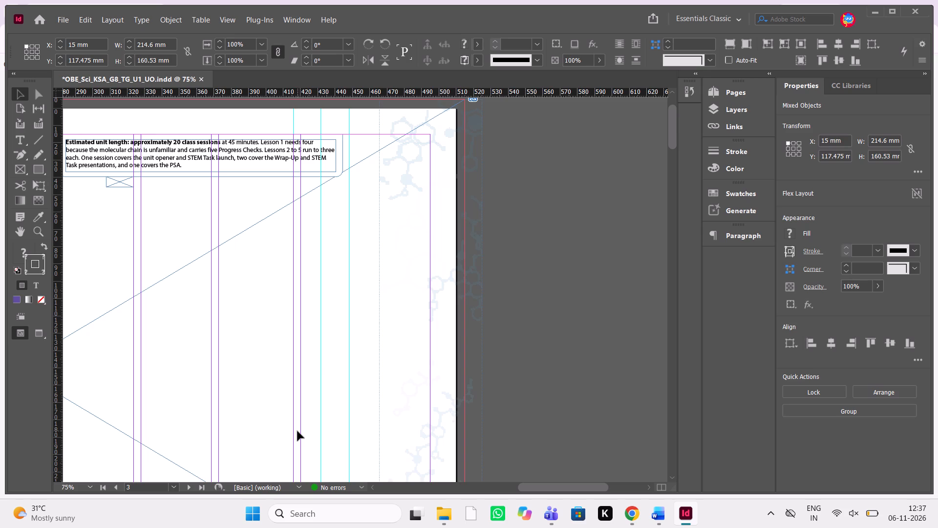
{"action": "scroll", "coordinate": [298, 431], "scroll_direction": "down", "scroll_amount": 1}
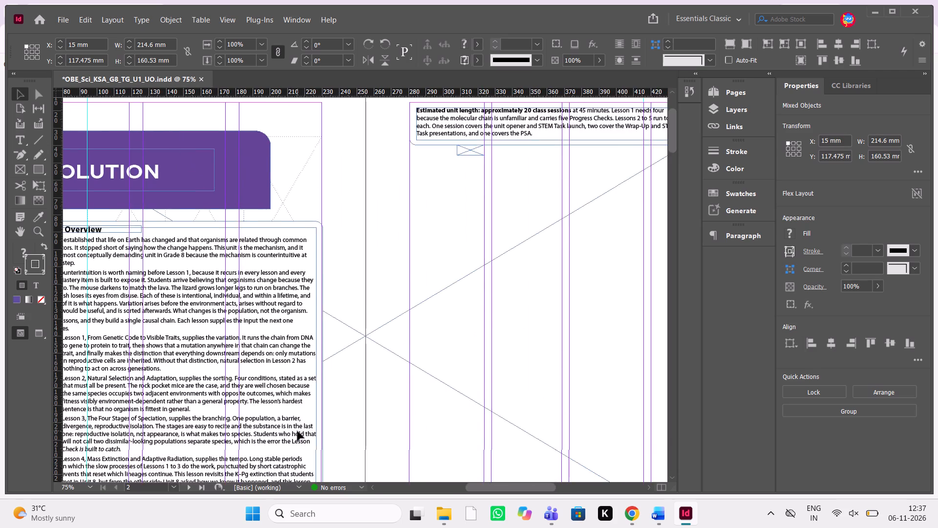
{"action": "scroll", "coordinate": [298, 431], "scroll_direction": "down", "scroll_amount": 1}
{"action": "scroll", "coordinate": [298, 431], "scroll_direction": "left", "scroll_amount": 1}
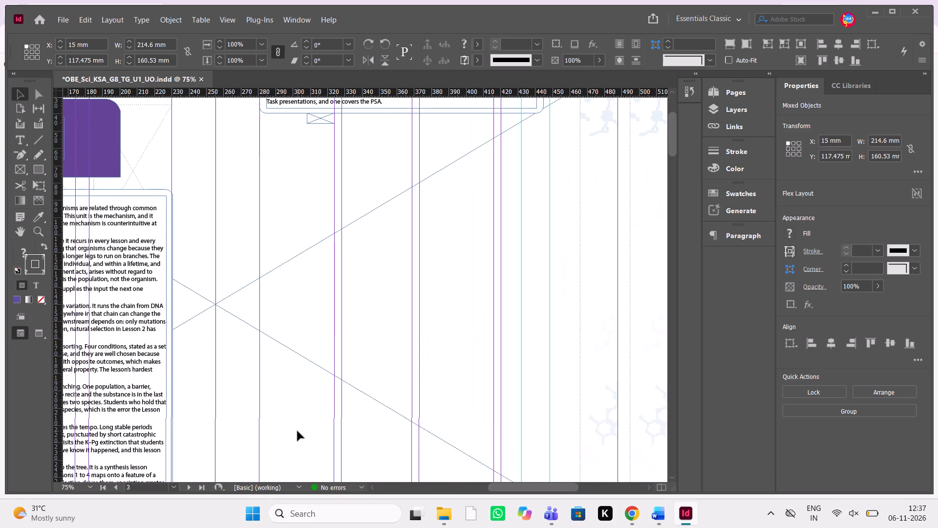
{"action": "scroll", "coordinate": [298, 431], "scroll_direction": "up", "scroll_amount": 1}
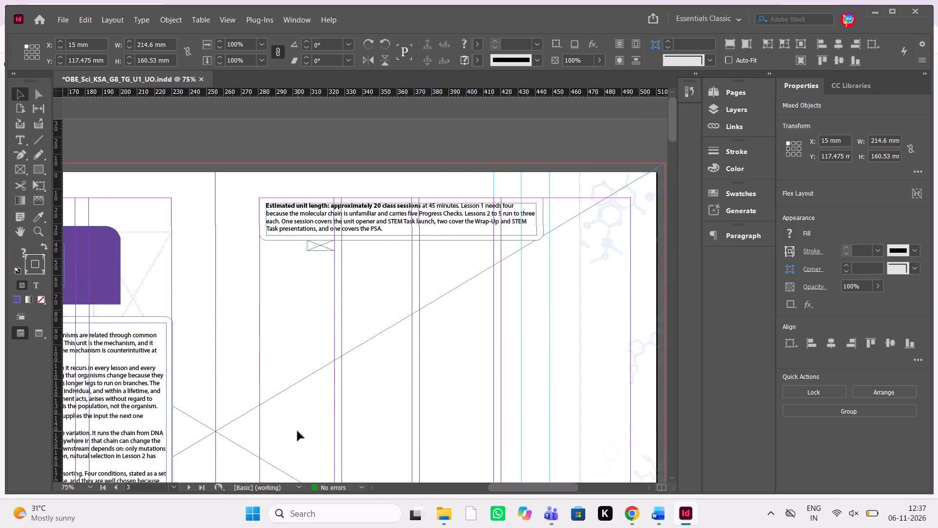
{"action": "scroll", "coordinate": [298, 431], "scroll_direction": "up", "scroll_amount": 1}
{"action": "scroll", "coordinate": [298, 431], "scroll_direction": "down", "scroll_amount": 2}
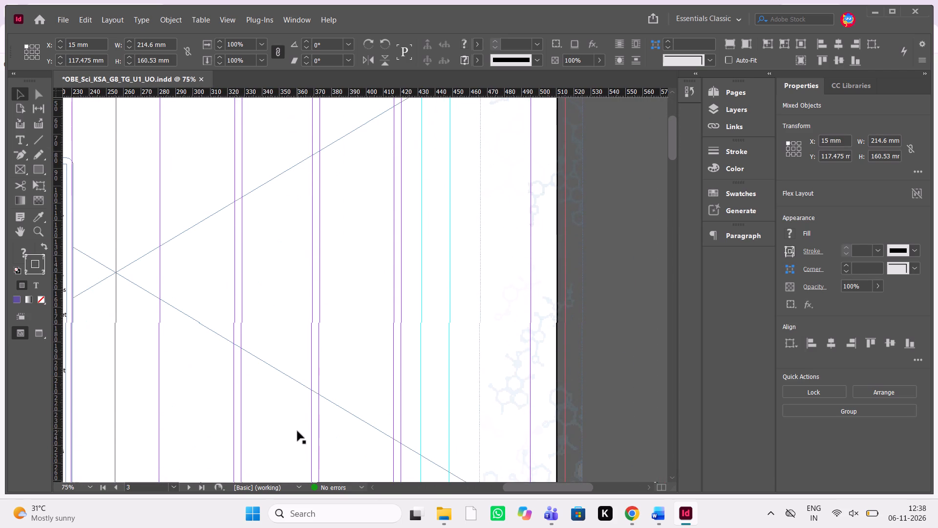
{"action": "key", "text": "ctrl+v"}
{"action": "scroll", "coordinate": [298, 431], "scroll_direction": "up", "scroll_amount": 1}
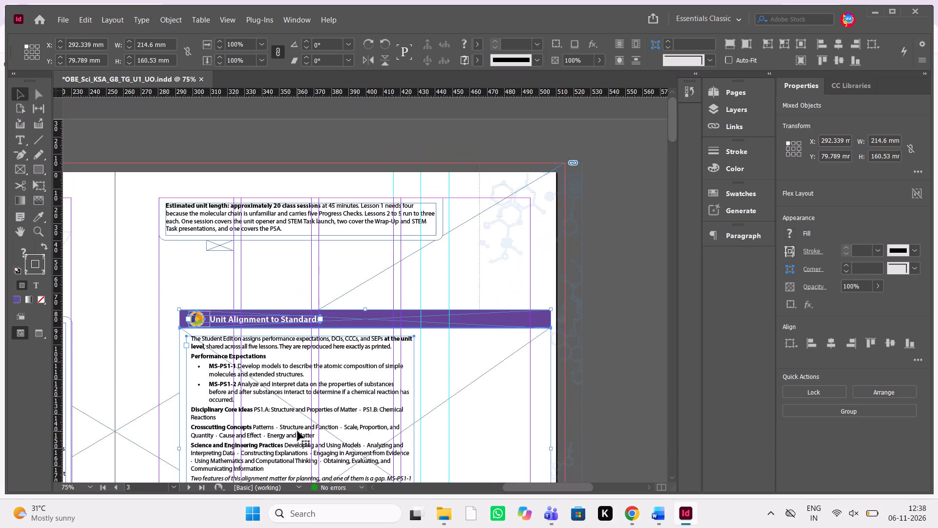
Align the pasted Unit Alignment to Standards section horizontally with page 3's inner margin, at X about 280.3 mm.
{"action": "key", "text": "shift+Left"}
{"action": "key", "text": "shift+Left"}
{"action": "key", "text": "shift+Left"}
{"action": "key", "text": "shift+Left"}
{"action": "key", "text": "Right"}
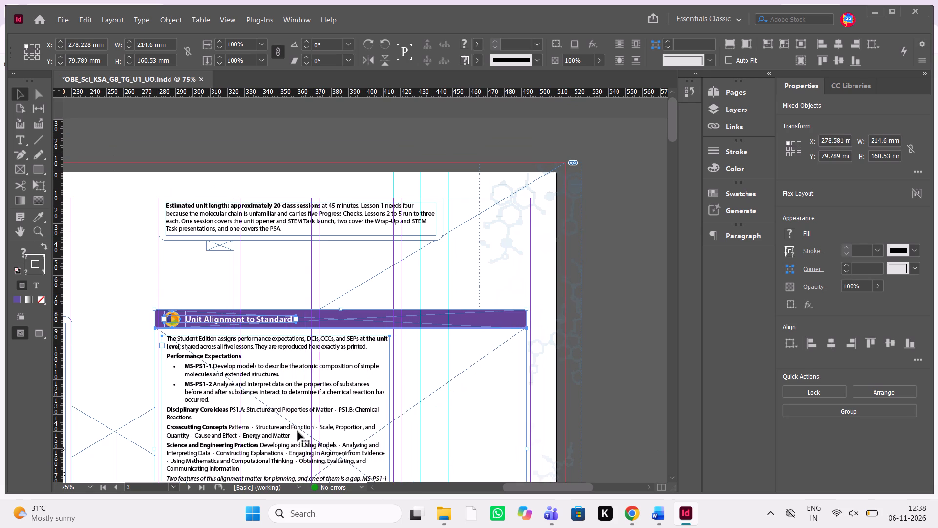
{"action": "key", "text": "Right"}
{"action": "key", "text": "Right"}
{"action": "key", "text": "Right"}
{"action": "key", "text": "Right"}
{"action": "key", "text": "Right"}
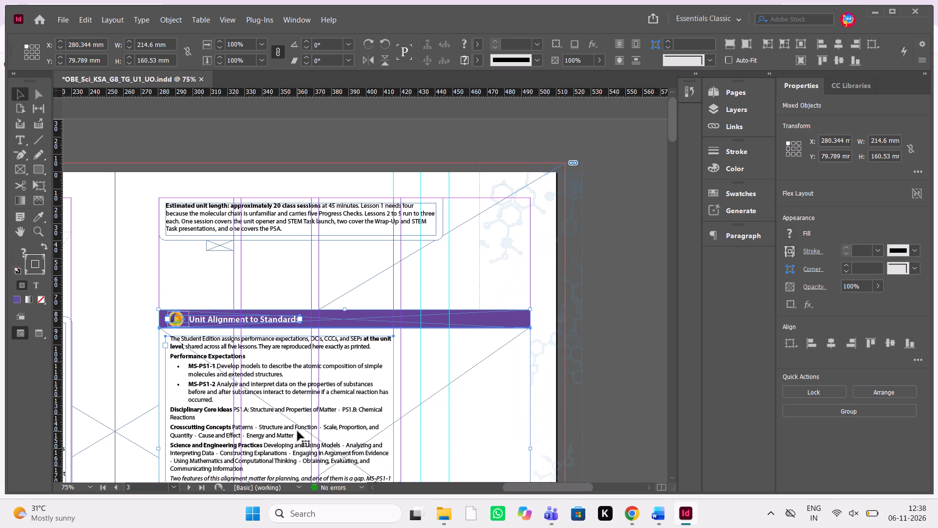
Move the pasted Unit Alignment to Standards section up beneath the Estimated unit length box on page 3, at Y about 45.6 mm.
{"action": "key", "text": "shift+Up"}
{"action": "key", "text": "shift+Up"}
{"action": "key", "text": "shift+Up"}
{"action": "key", "text": "shift+Up"}
{"action": "key", "text": "shift+Up"}
{"action": "key", "text": "shift+Up"}
{"action": "key", "text": "shift+Up"}
{"action": "key", "text": "shift+Up"}
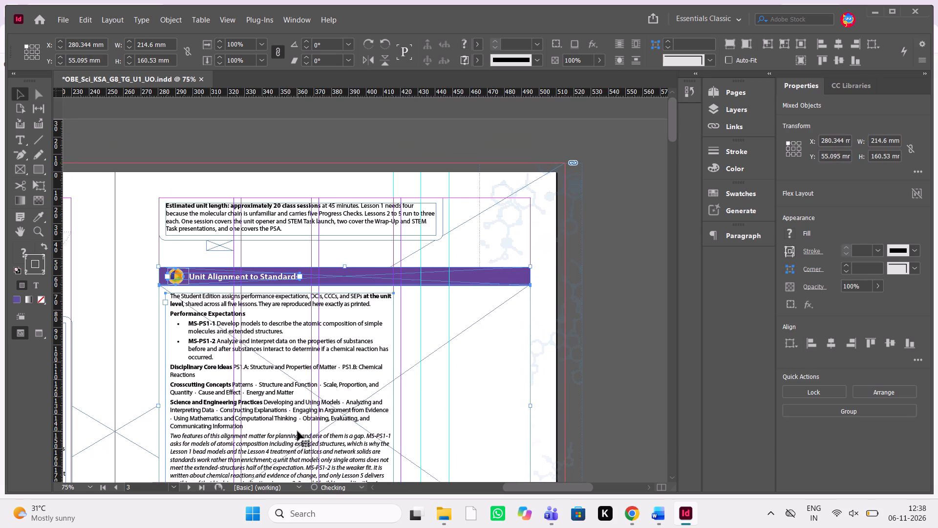
{"action": "key", "text": "shift+Up"}
{"action": "key", "text": "shift+Up"}
{"action": "key", "text": "shift+Up"}
{"action": "key", "text": "shift+Up"}
{"action": "key", "text": "Down"}
{"action": "key", "text": "Down"}
{"action": "key", "text": "Down"}
{"action": "key", "text": "Down"}
{"action": "key", "text": "Down"}
{"action": "key", "text": "Down"}
{"action": "key", "text": "Down"}
{"action": "key", "text": "Down"}
{"action": "key", "text": "Down"}
{"action": "key", "text": "Down"}
{"action": "key", "text": "Down"}
{"action": "key", "text": "Down"}
{"action": "key", "text": "Down"}
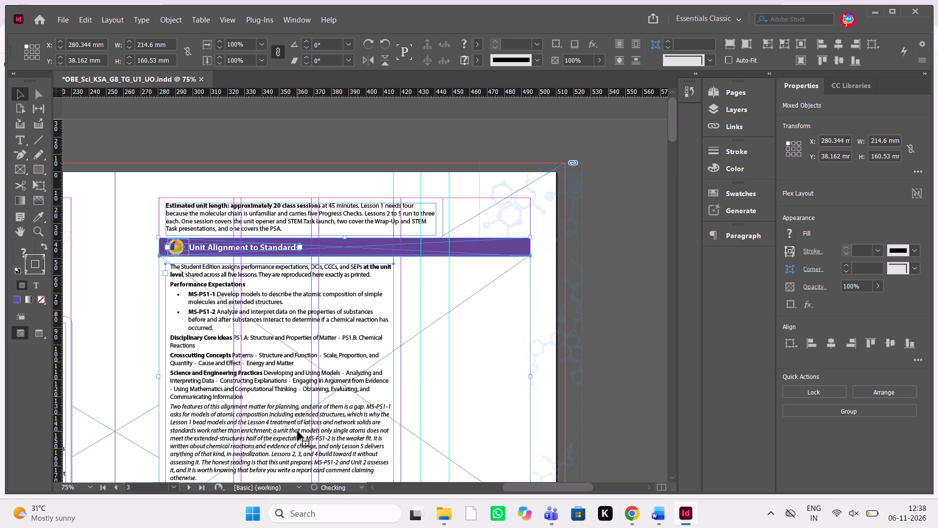
{"action": "key", "text": "Down"}
{"action": "key", "text": "Down"}
{"action": "key", "text": "Down"}
{"action": "key", "text": "Down"}
{"action": "key", "text": "Down"}
{"action": "key", "text": "Down"}
{"action": "key", "text": "Down"}
{"action": "key", "text": "Down"}
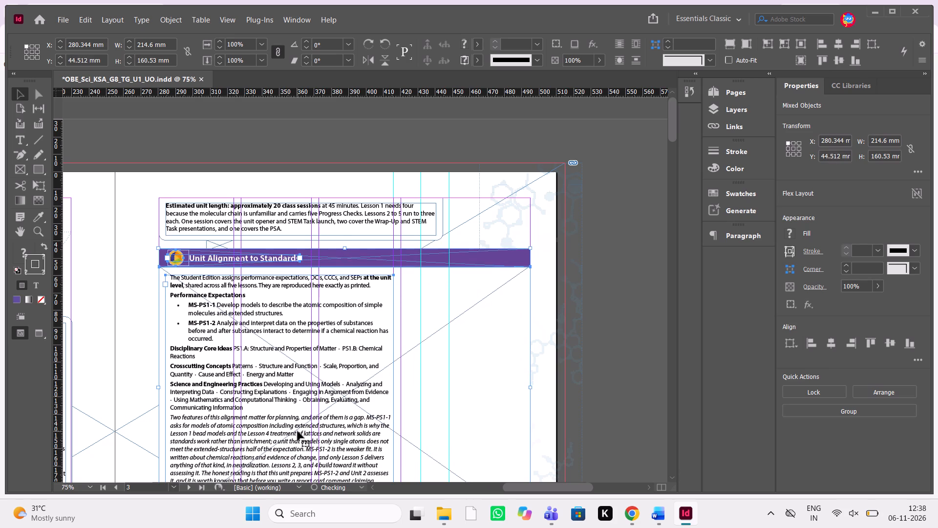
{"action": "key", "text": "Down"}
{"action": "key", "text": "Down"}
{"action": "key", "text": "Down"}
{"action": "key", "text": "Down"}
{"action": "key", "text": "Down"}
{"action": "key", "text": "Down"}
{"action": "key", "text": "Down"}
{"action": "key", "text": "Up"}
{"action": "key", "text": "Up"}
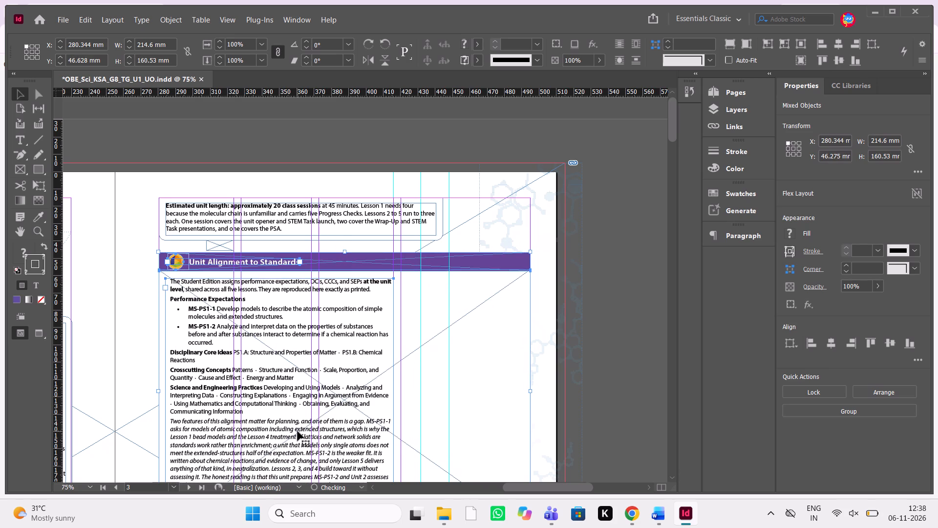
{"action": "key", "text": "Up"}
{"action": "key", "text": "Up"}
{"action": "key", "text": "alt+Tab"}
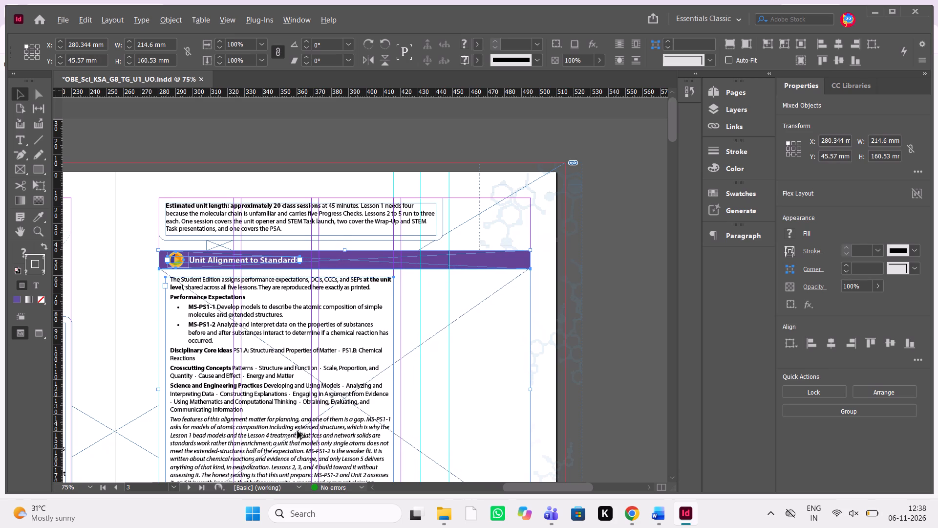
{"action": "key", "text": "alt+Tab"}
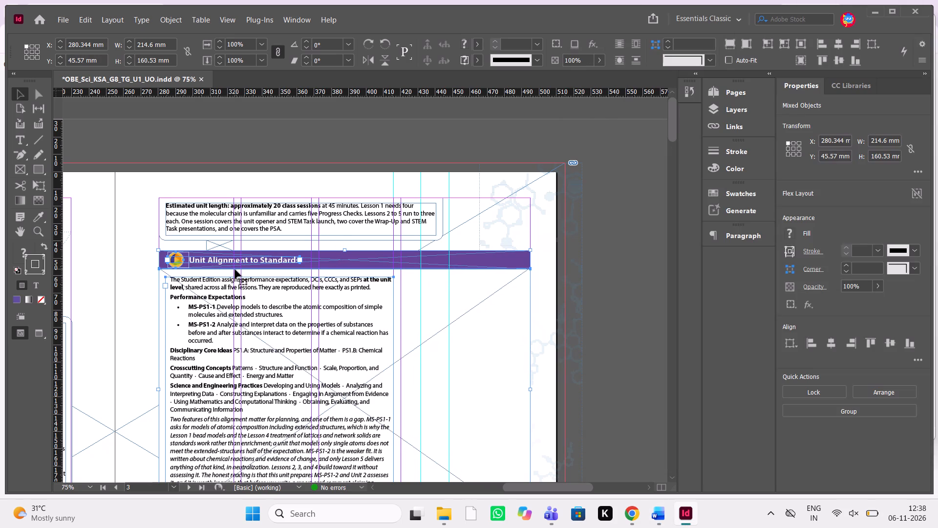
Delete the round icon from the Unit Alignment to Standards heading bar on page 3.
{"action": "left_click", "coordinate": [126, 216]}
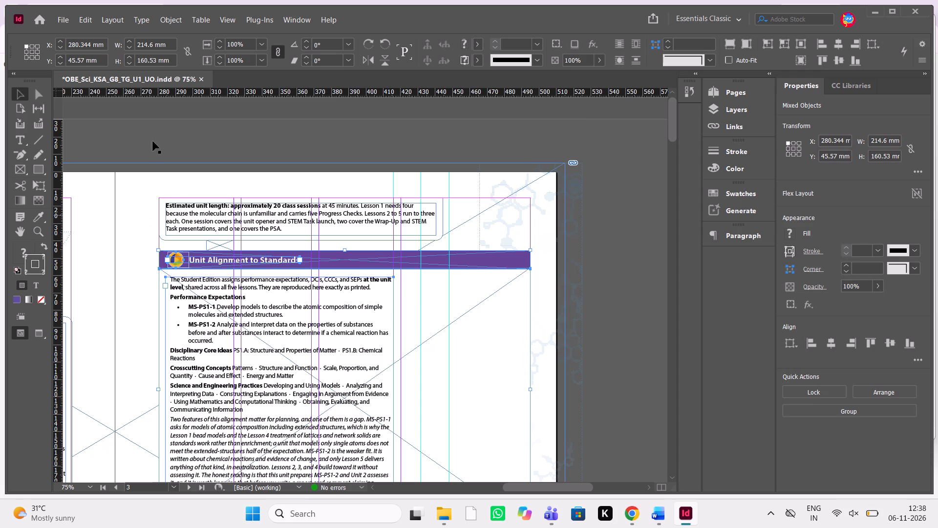
{"action": "left_click", "coordinate": [231, 125]}
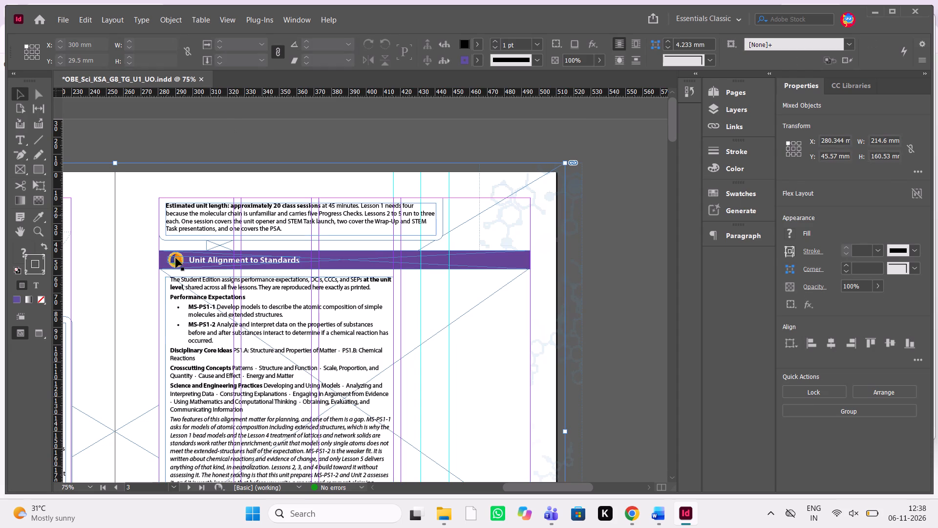
{"action": "left_click", "coordinate": [174, 261]}
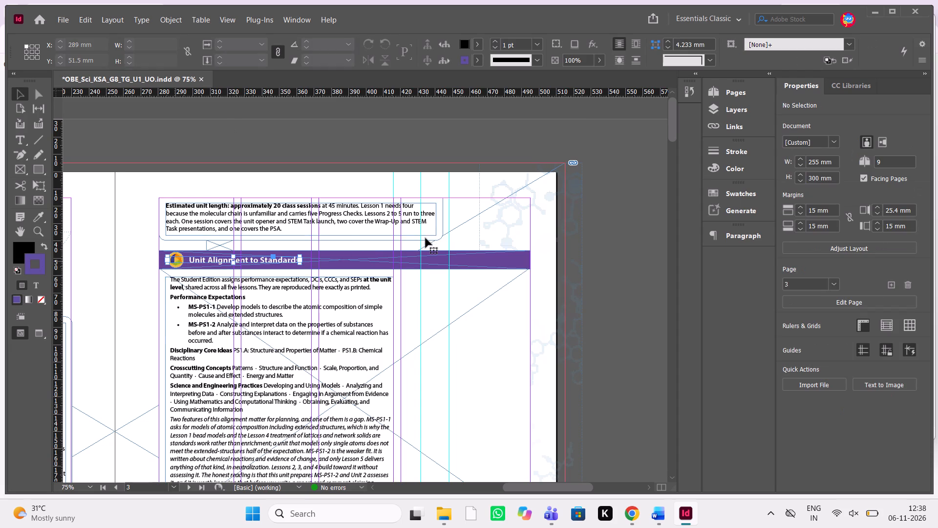
{"action": "key", "text": "ctrl+equal"}
{"action": "key", "text": "ctrl+equal"}
{"action": "key", "text": "ctrl+equal"}
{"action": "key", "text": "ctrl+equal"}
{"action": "scroll", "coordinate": [439, 231], "scroll_direction": "right", "scroll_amount": 1}
{"action": "scroll", "coordinate": [439, 231], "scroll_direction": "down", "scroll_amount": 1}
{"action": "left_click", "coordinate": [640, 201]}
{"action": "triple_click", "coordinate": [155, 163]}
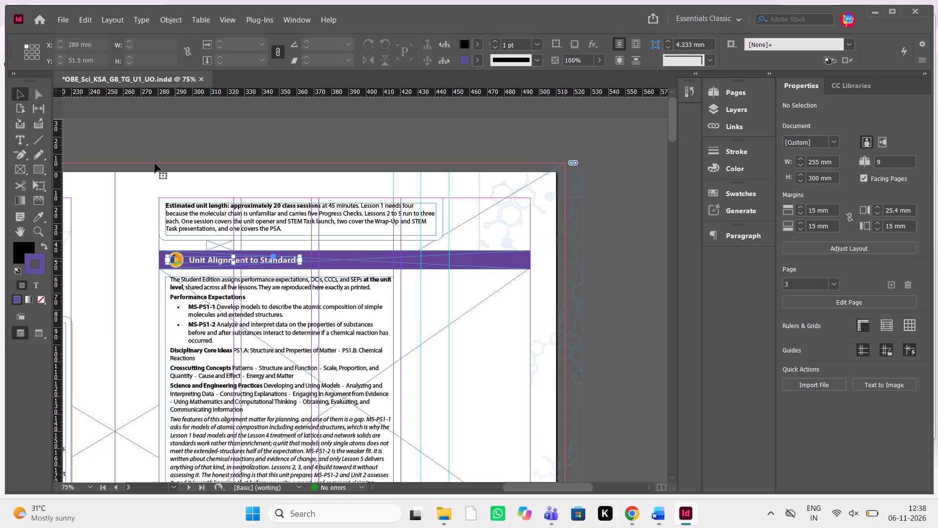
{"action": "left_click", "coordinate": [102, 366]}
{"action": "scroll", "coordinate": [102, 366], "scroll_direction": "down", "scroll_amount": 1}
{"action": "double_click", "coordinate": [102, 366]}
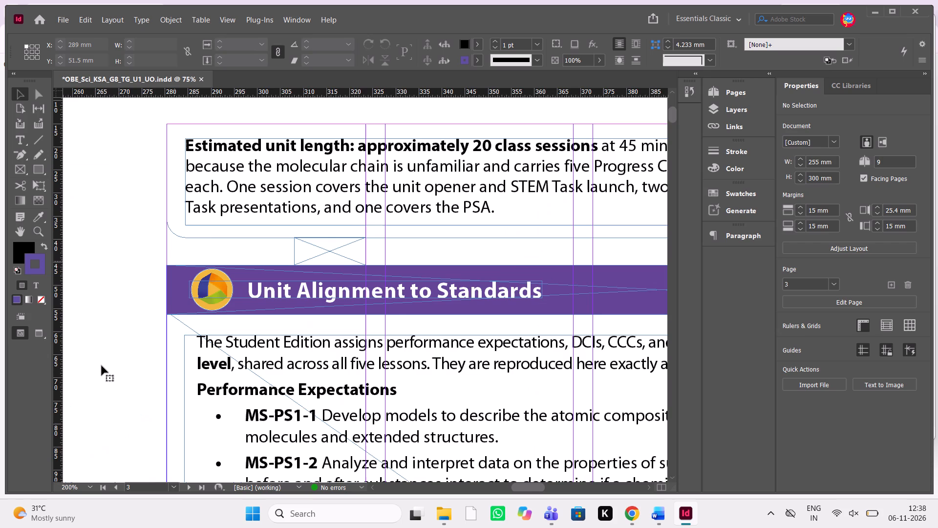
{"action": "left_click", "coordinate": [214, 307]}
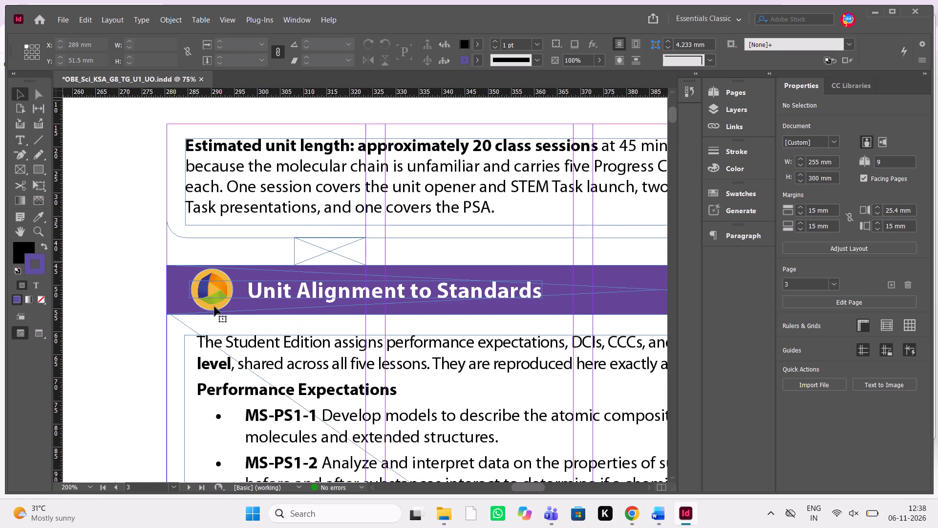
{"action": "scroll", "coordinate": [269, 282], "scroll_direction": "left", "scroll_amount": 1}
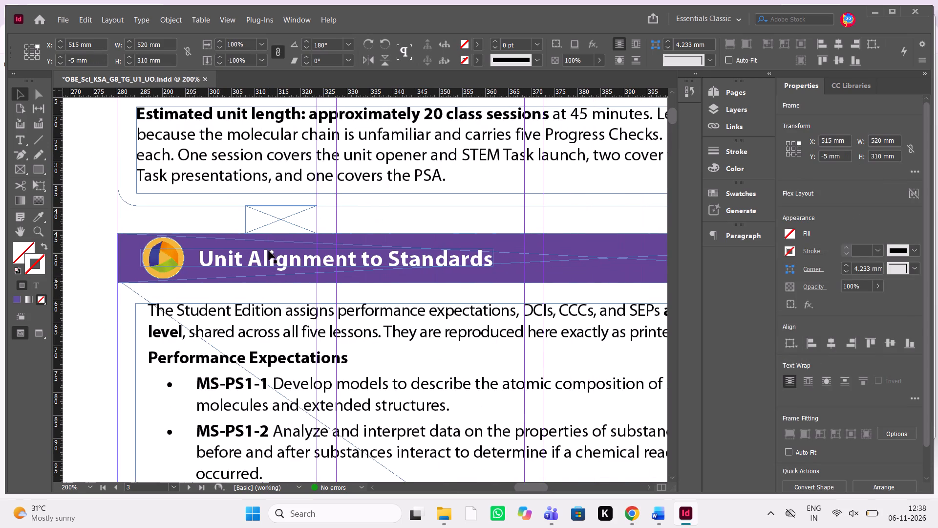
{"action": "left_click", "coordinate": [80, 188]}
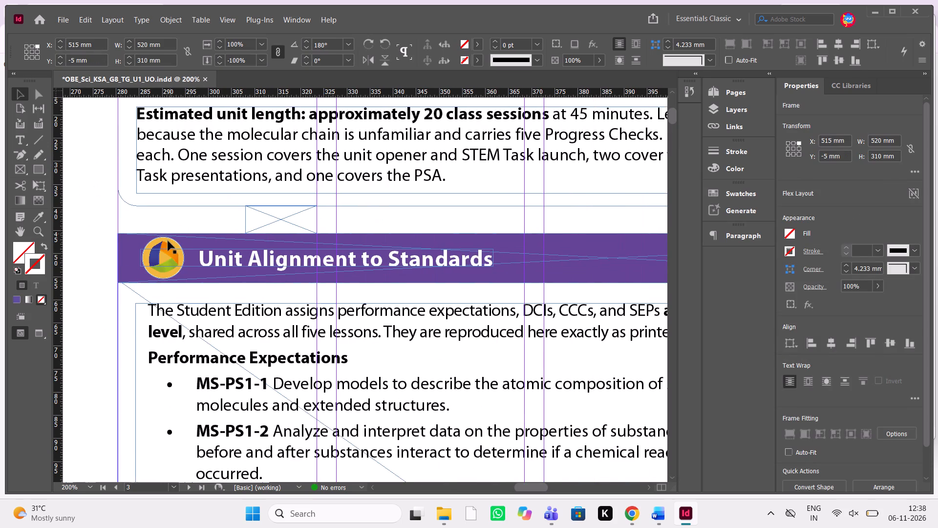
{"action": "left_click", "coordinate": [168, 241]}
{"action": "key", "text": "Delete"}
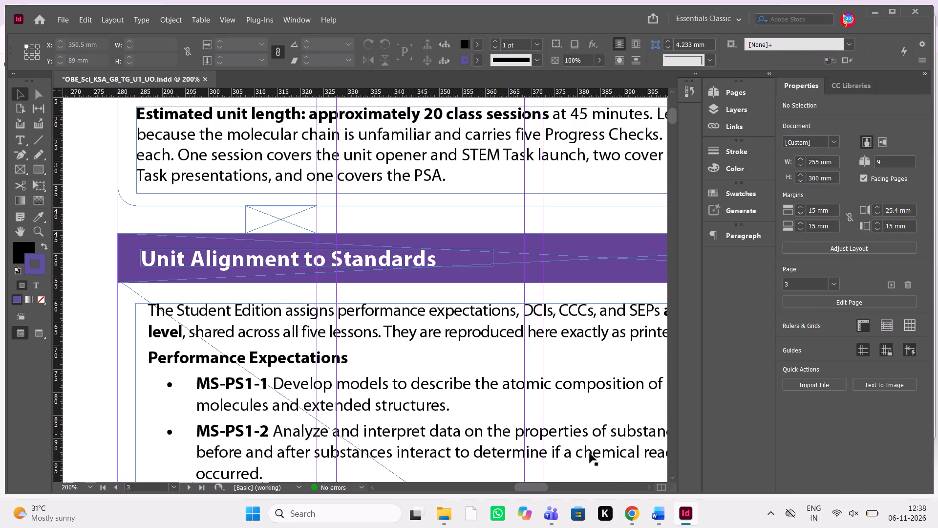
Switch to the Word manuscript and copy the heading text "Teaching This Unit".
{"action": "left_click", "coordinate": [637, 514]}
{"action": "left_click", "coordinate": [637, 514]}
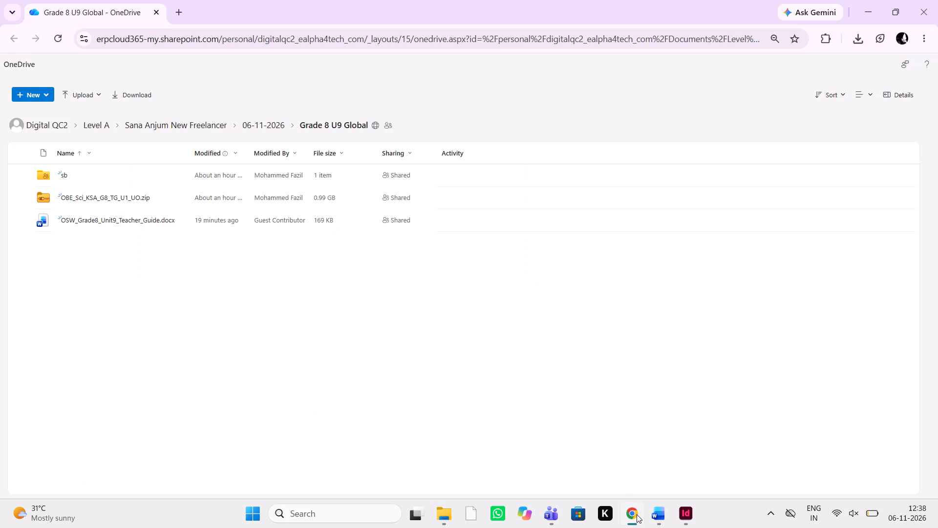
{"action": "left_click", "coordinate": [653, 522]}
{"action": "scroll", "coordinate": [706, 313], "scroll_direction": "down", "scroll_amount": 3}
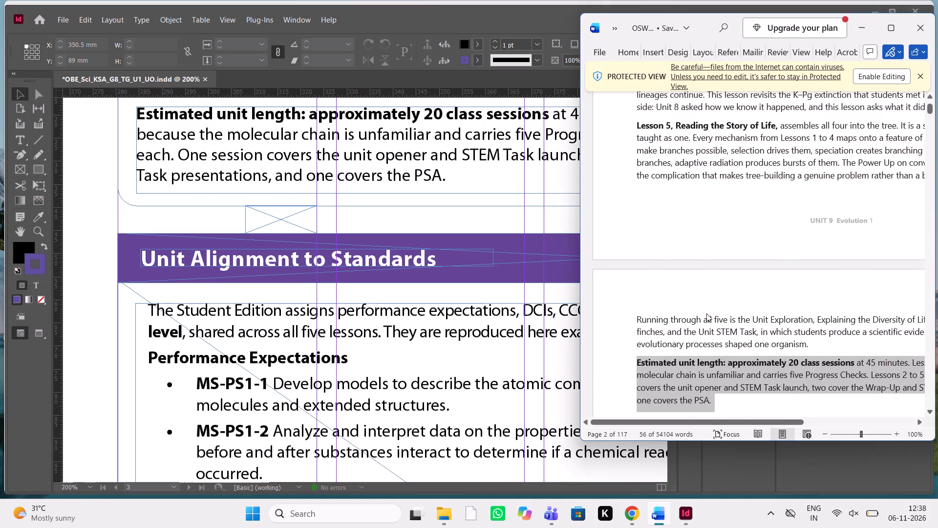
{"action": "scroll", "coordinate": [759, 104], "scroll_direction": "up", "scroll_amount": 2}
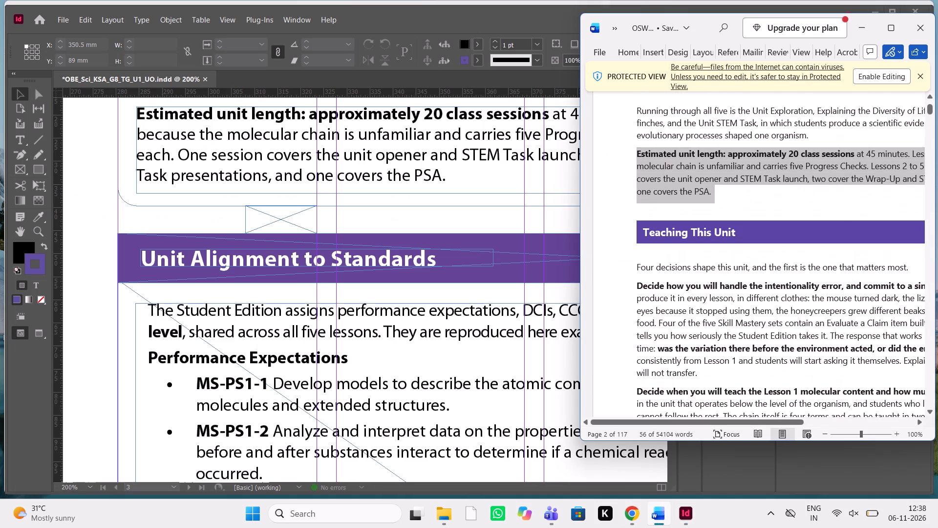
{"action": "left_click_drag", "start_coordinate": [745, 238], "coordinate": [639, 222]}
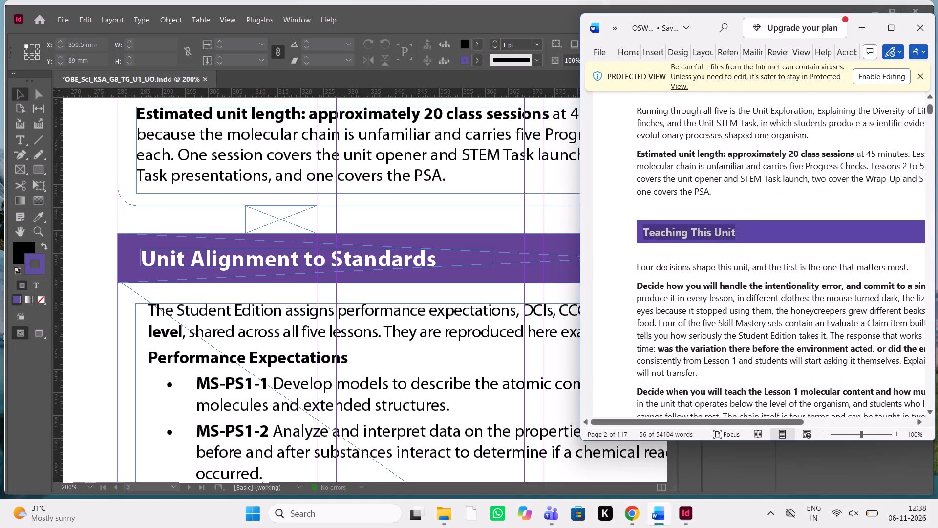
{"action": "key", "text": "ctrl+c"}
{"action": "key", "text": "ctrl+c"}
{"action": "key", "text": "ctrl+c"}
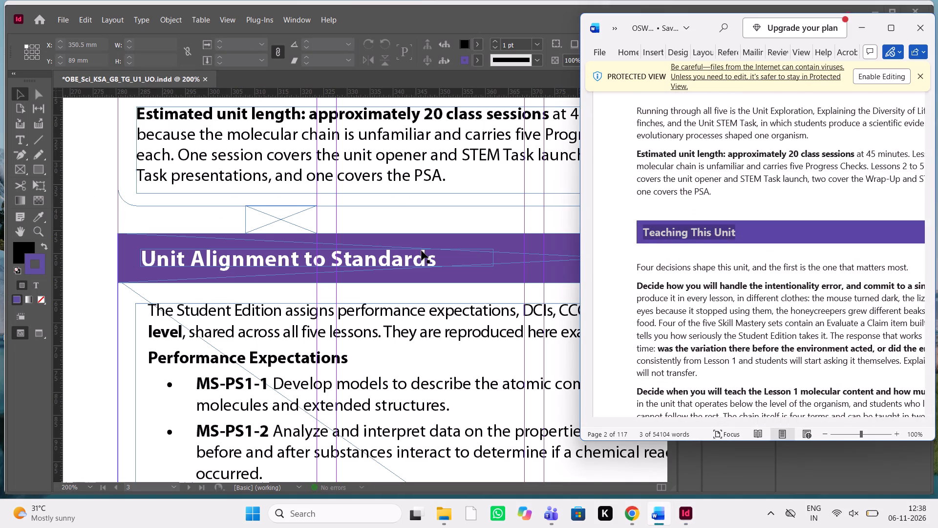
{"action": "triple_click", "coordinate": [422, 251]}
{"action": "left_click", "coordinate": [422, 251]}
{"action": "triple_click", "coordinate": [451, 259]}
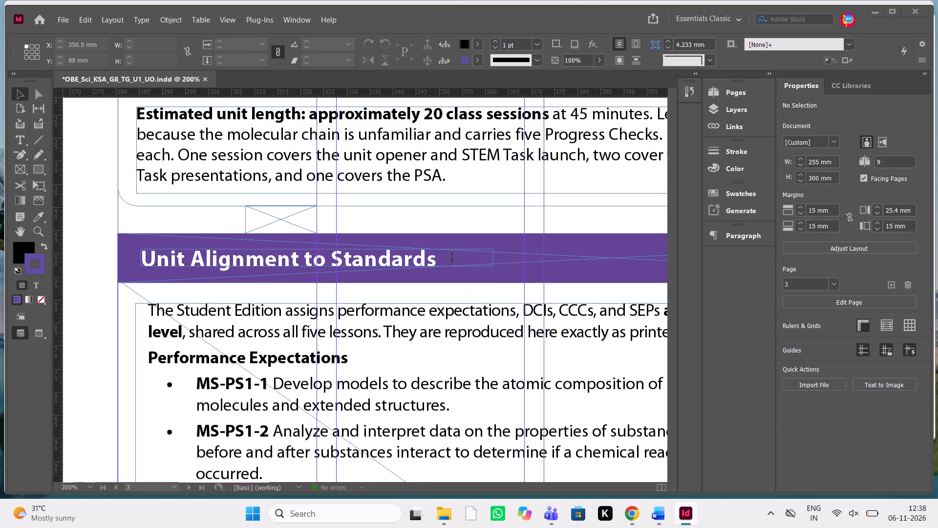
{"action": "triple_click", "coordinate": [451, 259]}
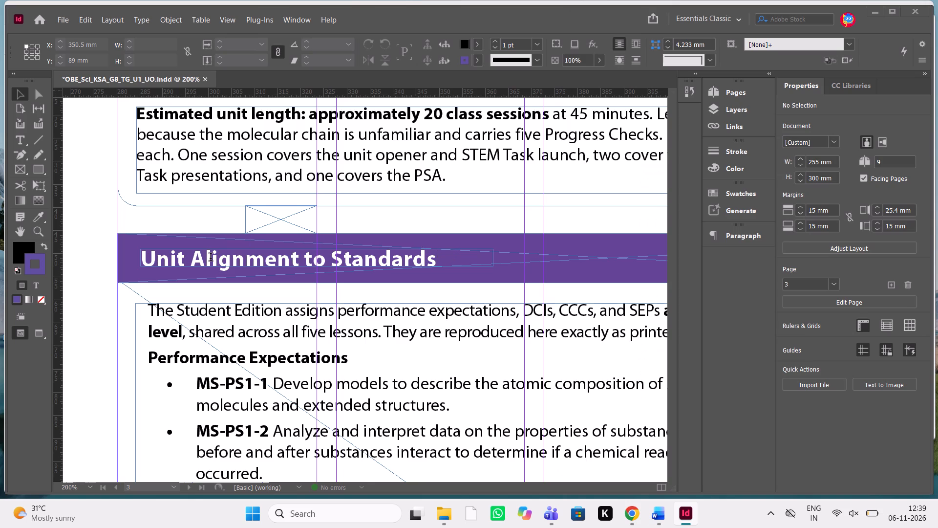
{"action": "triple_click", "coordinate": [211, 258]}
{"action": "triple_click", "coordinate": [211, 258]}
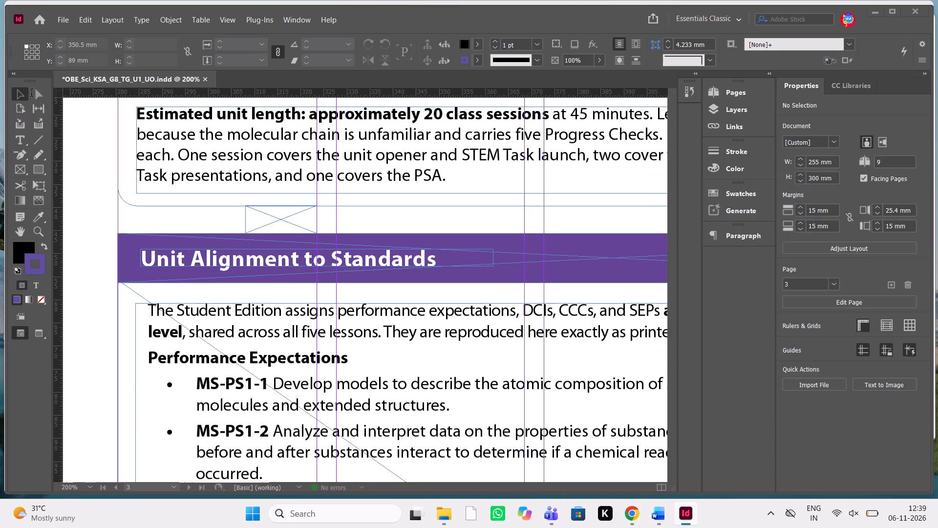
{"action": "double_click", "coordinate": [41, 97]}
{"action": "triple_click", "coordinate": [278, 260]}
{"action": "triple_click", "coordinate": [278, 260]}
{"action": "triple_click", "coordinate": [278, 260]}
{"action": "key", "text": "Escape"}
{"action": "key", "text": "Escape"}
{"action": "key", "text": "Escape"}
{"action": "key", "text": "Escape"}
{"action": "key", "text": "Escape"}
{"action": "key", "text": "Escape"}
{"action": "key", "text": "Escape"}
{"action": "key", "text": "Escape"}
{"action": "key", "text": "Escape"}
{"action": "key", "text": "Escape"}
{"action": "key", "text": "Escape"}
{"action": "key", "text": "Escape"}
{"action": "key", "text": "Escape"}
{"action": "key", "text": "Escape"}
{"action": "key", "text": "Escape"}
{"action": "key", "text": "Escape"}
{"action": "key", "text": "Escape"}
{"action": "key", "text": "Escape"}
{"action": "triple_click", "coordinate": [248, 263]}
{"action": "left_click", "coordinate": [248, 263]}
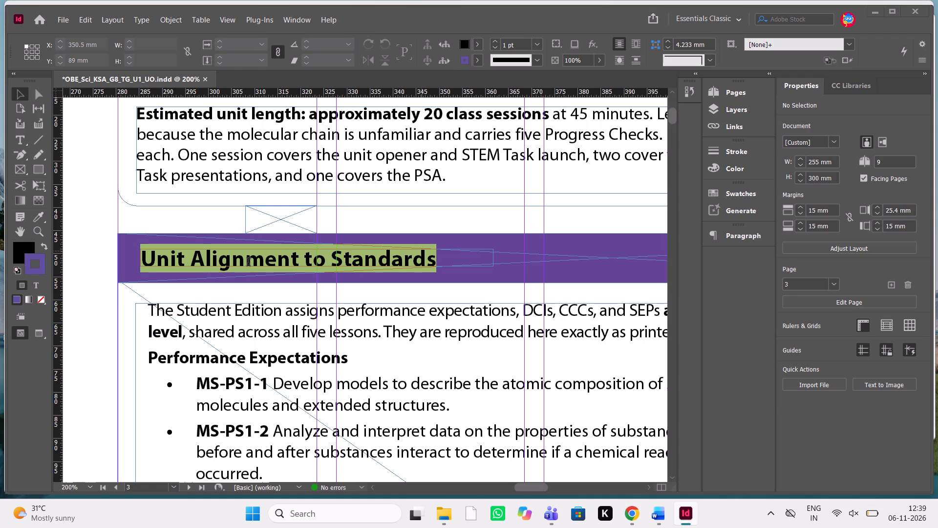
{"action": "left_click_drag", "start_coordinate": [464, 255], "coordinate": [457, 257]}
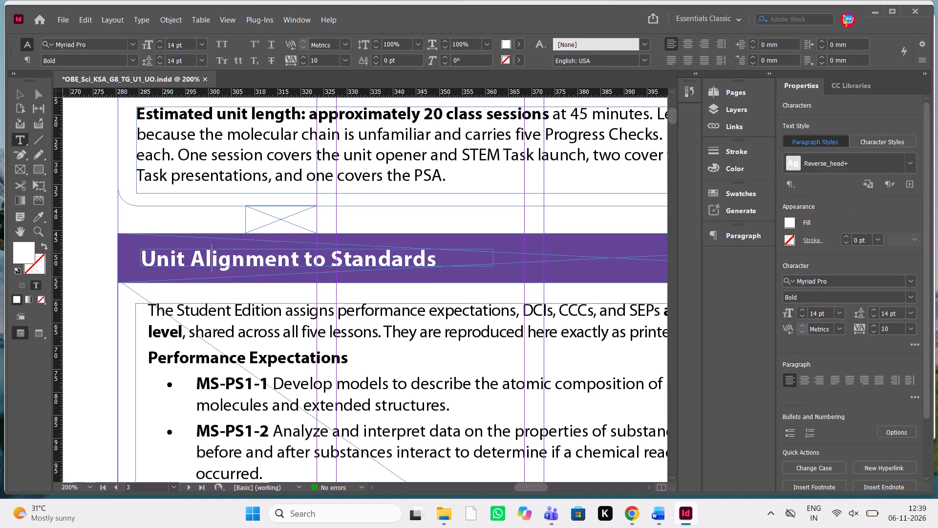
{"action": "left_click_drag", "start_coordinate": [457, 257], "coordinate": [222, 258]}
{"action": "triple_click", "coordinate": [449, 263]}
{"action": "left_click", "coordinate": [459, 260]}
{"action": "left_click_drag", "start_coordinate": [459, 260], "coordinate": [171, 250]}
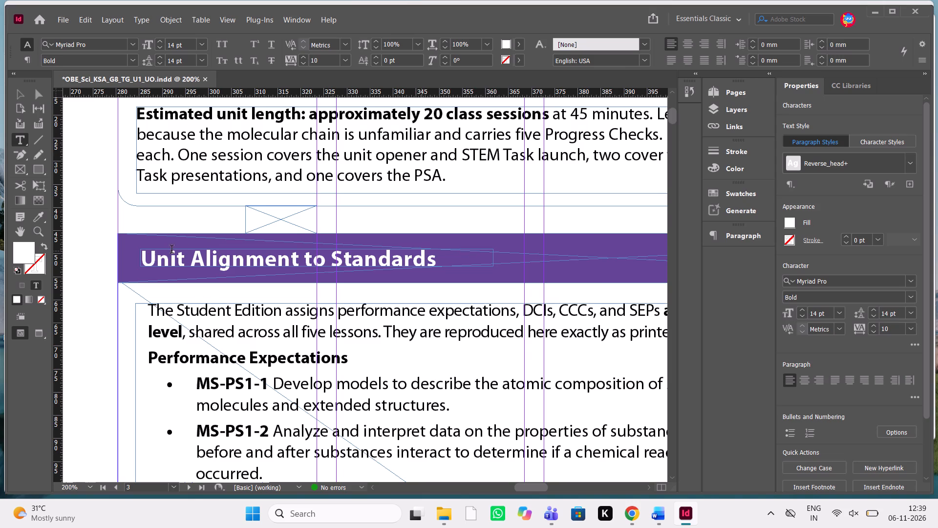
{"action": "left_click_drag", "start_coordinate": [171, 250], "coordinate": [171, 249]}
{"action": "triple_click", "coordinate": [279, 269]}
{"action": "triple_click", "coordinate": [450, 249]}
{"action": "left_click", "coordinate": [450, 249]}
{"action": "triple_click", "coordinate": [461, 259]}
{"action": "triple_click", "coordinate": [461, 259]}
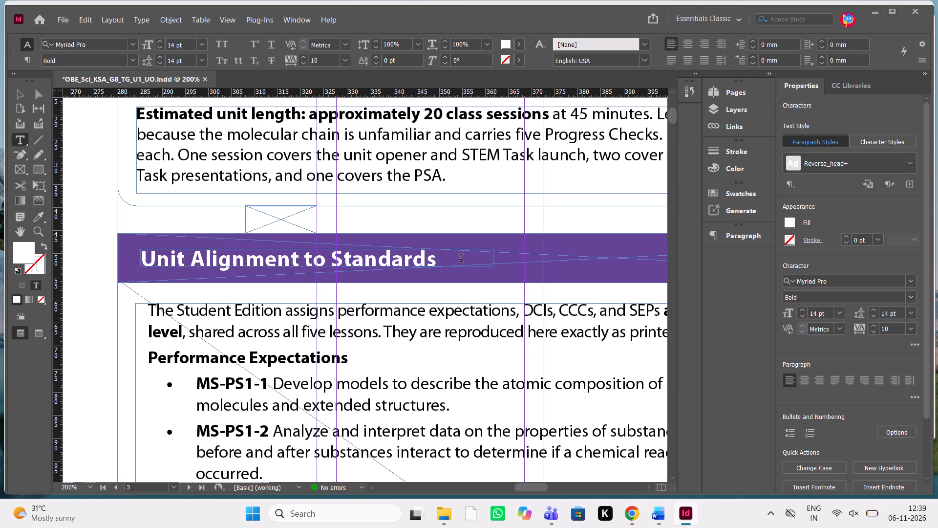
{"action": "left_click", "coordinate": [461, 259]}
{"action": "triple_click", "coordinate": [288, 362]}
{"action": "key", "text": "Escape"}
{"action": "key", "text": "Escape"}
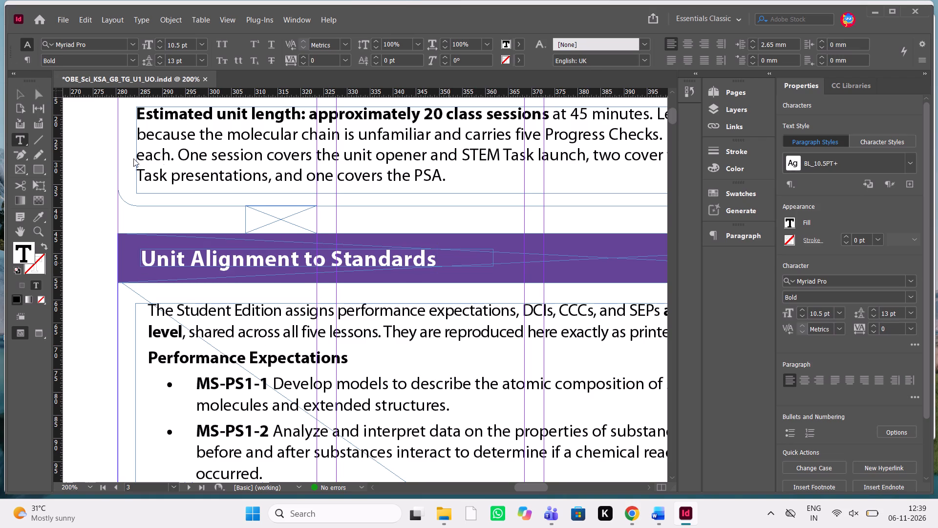
Replace the heading text Unit Alignment to Standards in page 3's purple bar with the copied "Teaching This Unit".
{"action": "triple_click", "coordinate": [195, 270]}
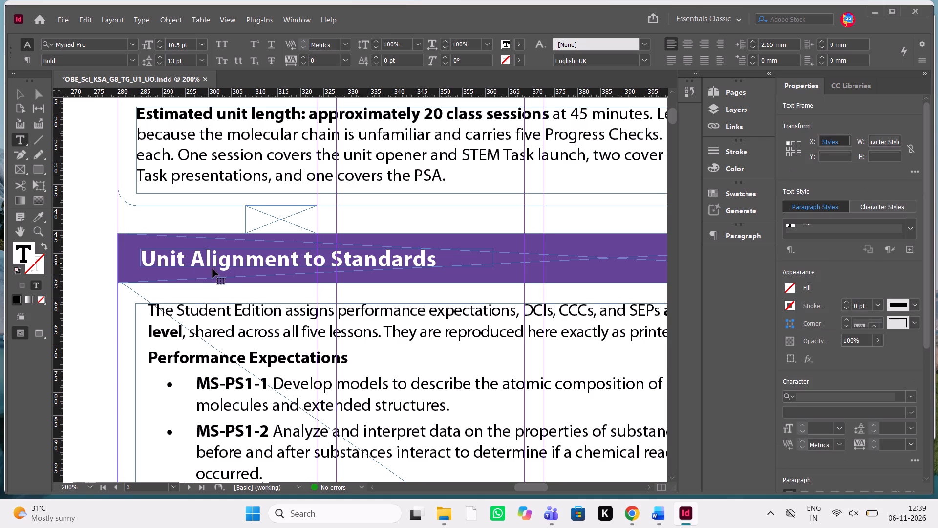
{"action": "triple_click", "coordinate": [226, 268]}
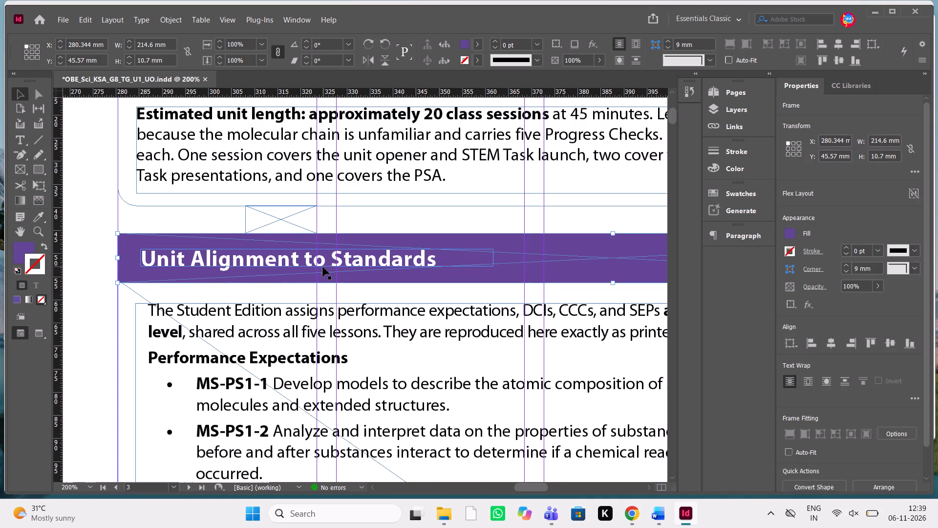
{"action": "left_click", "coordinate": [323, 267]}
{"action": "triple_click", "coordinate": [323, 267]}
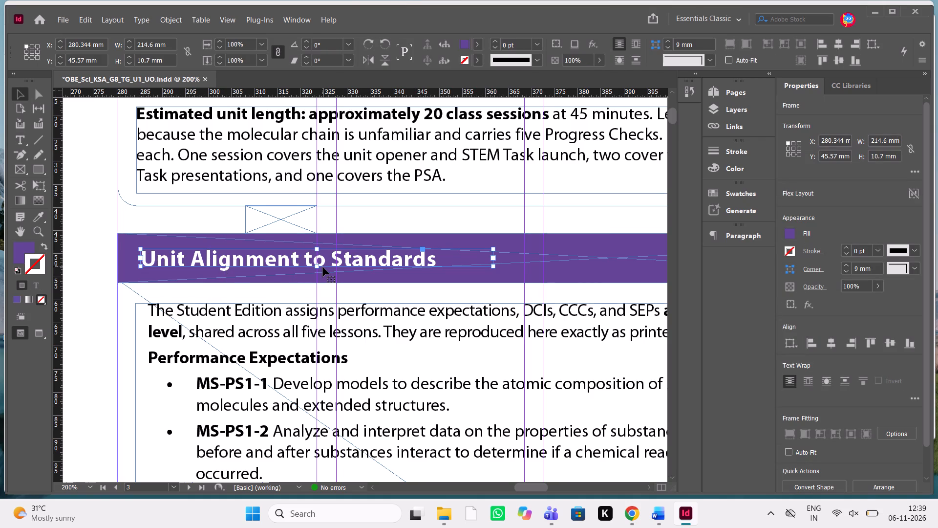
{"action": "triple_click", "coordinate": [422, 259]}
{"action": "left_click", "coordinate": [422, 259]}
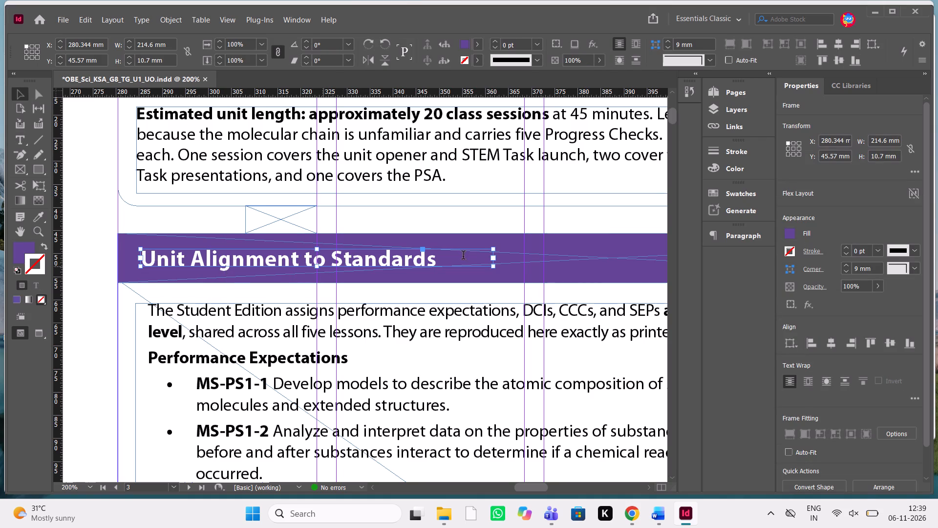
{"action": "double_click", "coordinate": [464, 263]}
{"action": "left_click", "coordinate": [430, 300]}
{"action": "triple_click", "coordinate": [444, 258]}
{"action": "left_click", "coordinate": [444, 258]}
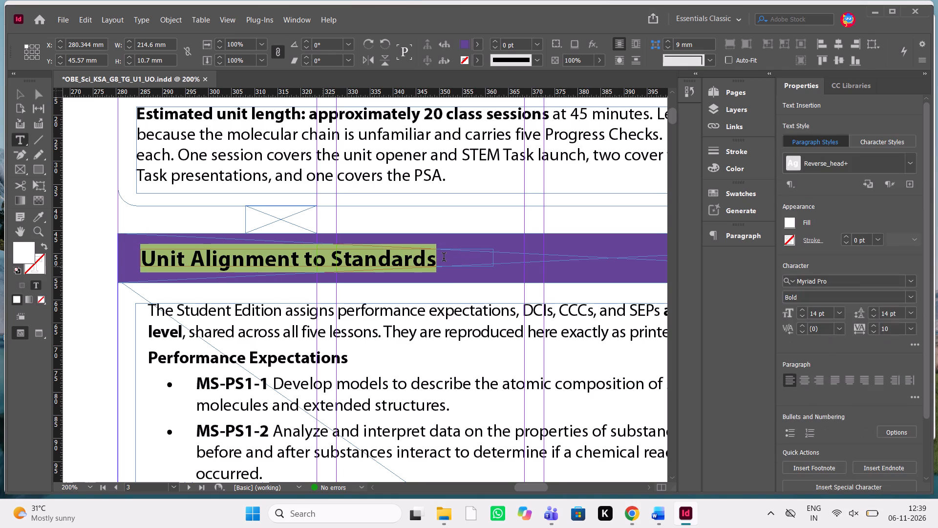
{"action": "key", "text": "Delete"}
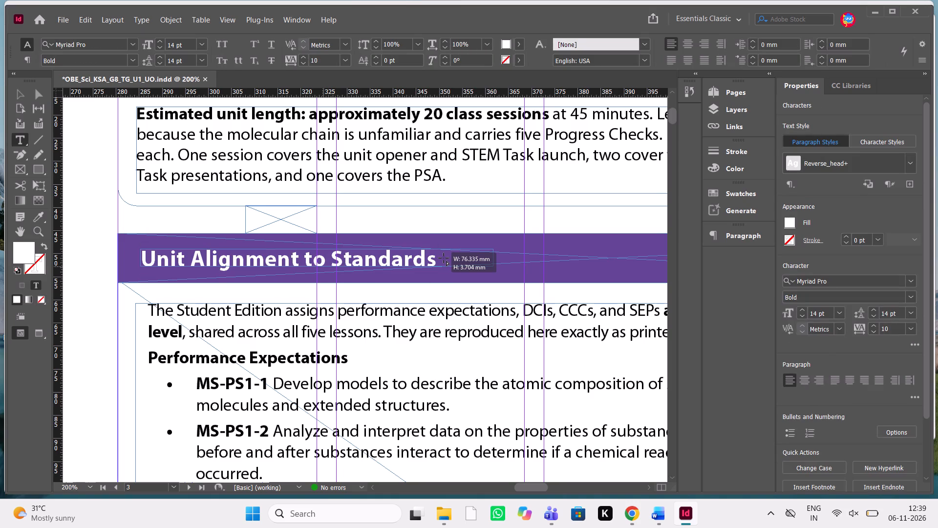
{"action": "key", "text": "Escape"}
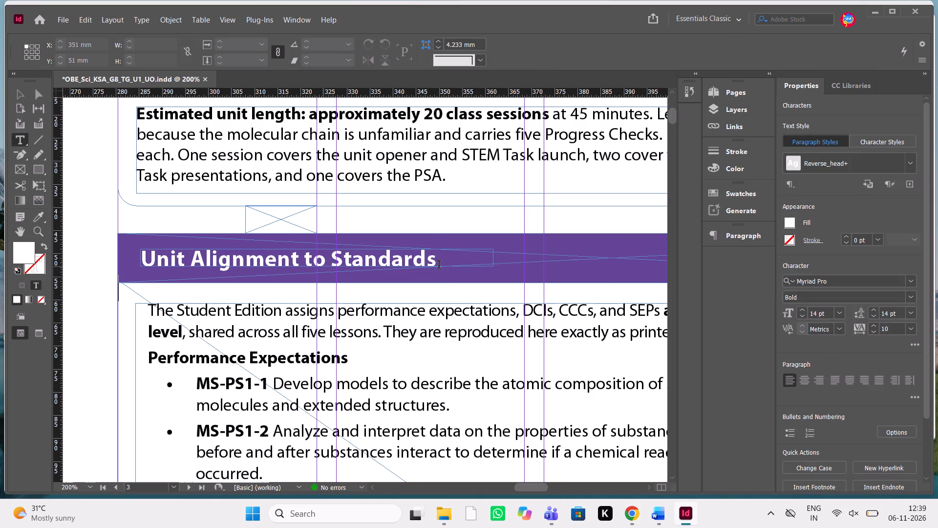
{"action": "left_click", "coordinate": [18, 99]}
{"action": "left_click", "coordinate": [399, 267]}
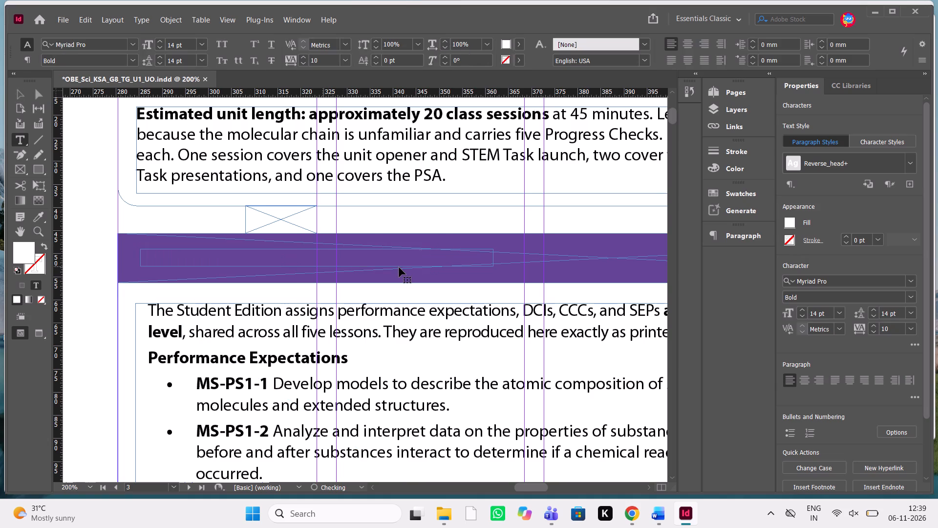
{"action": "triple_click", "coordinate": [178, 253]}
{"action": "left_click", "coordinate": [178, 253]}
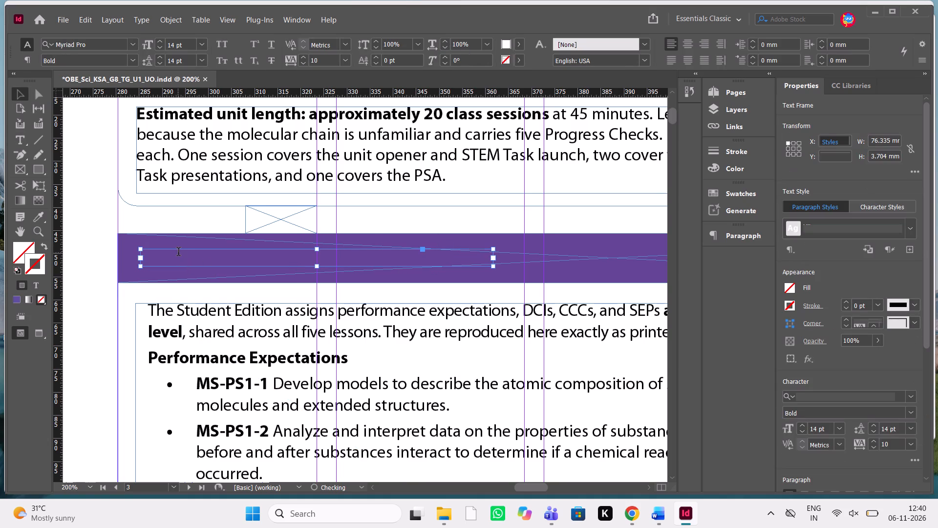
{"action": "left_click", "coordinate": [234, 264]}
{"action": "left_click", "coordinate": [228, 361]}
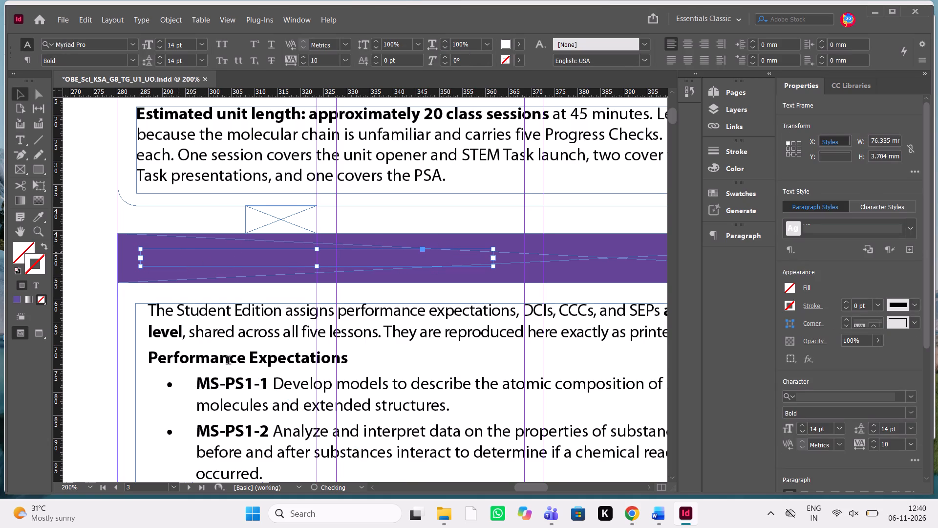
{"action": "triple_click", "coordinate": [226, 352]}
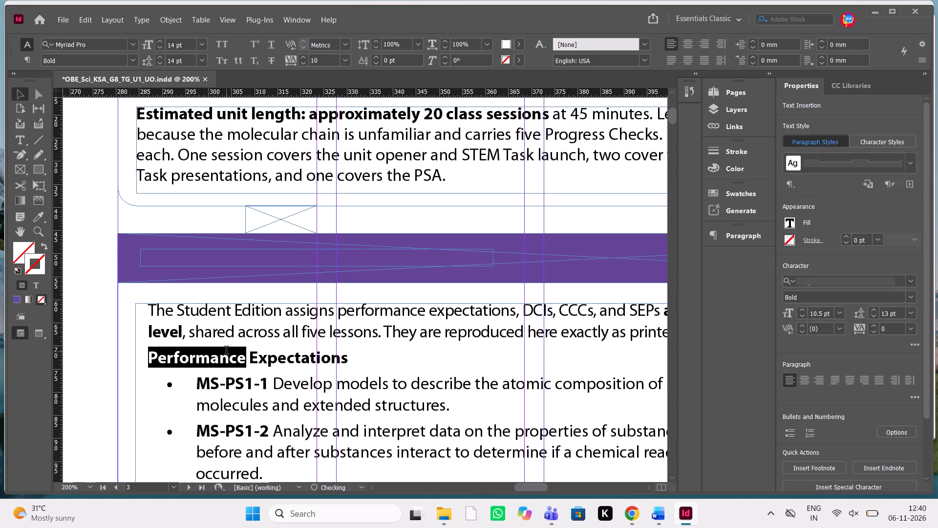
{"action": "left_click", "coordinate": [179, 260]}
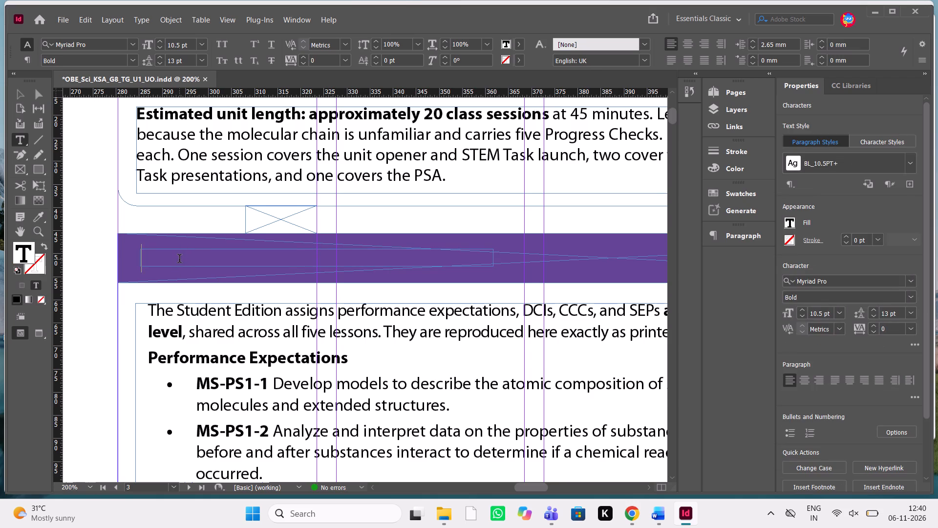
{"action": "key", "text": "ctrl+v"}
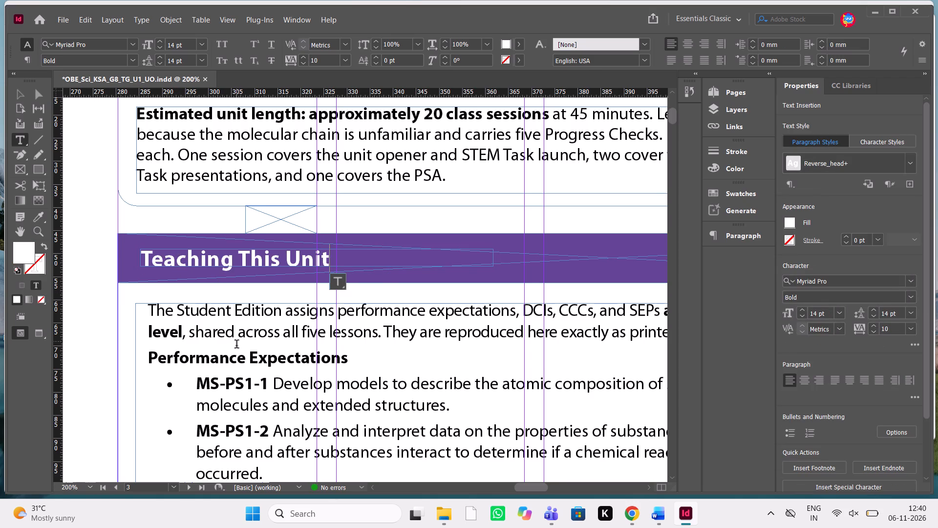
Switch to the Word manuscript and copy the Teaching This Unit body text, from "Four decisions shape this unit" through "obvious in the marking.".
{"action": "key", "text": "alt+Tab"}
{"action": "scroll", "coordinate": [789, 305], "scroll_direction": "down", "scroll_amount": 1}
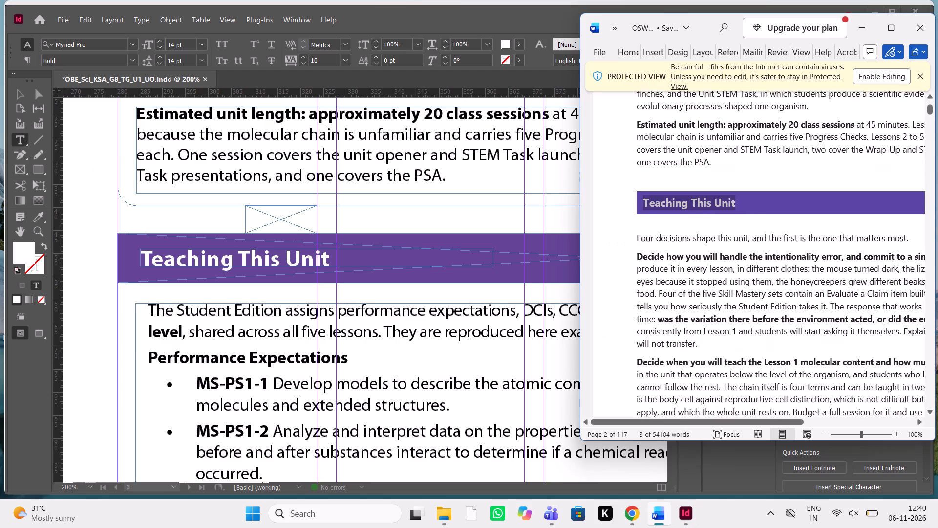
{"action": "scroll", "coordinate": [789, 305], "scroll_direction": "down", "scroll_amount": 1}
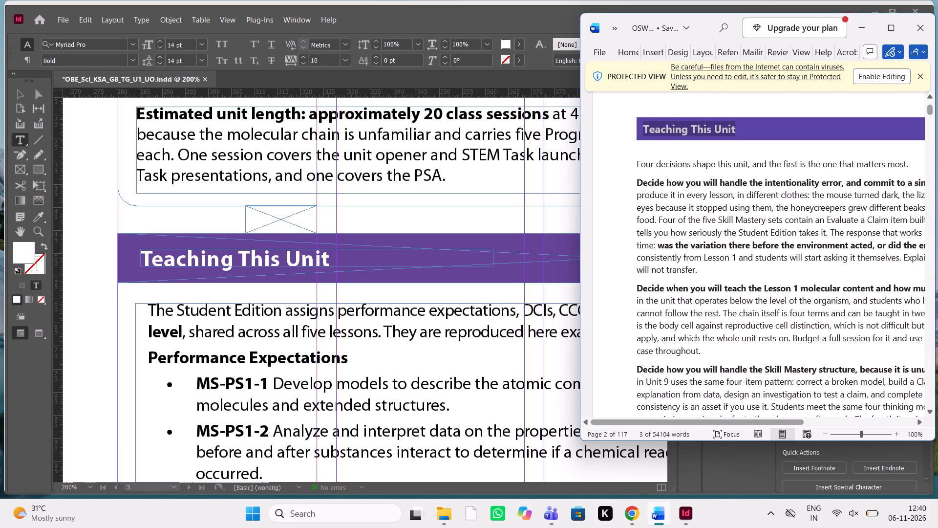
{"action": "left_click_drag", "start_coordinate": [632, 156], "coordinate": [659, 187]}
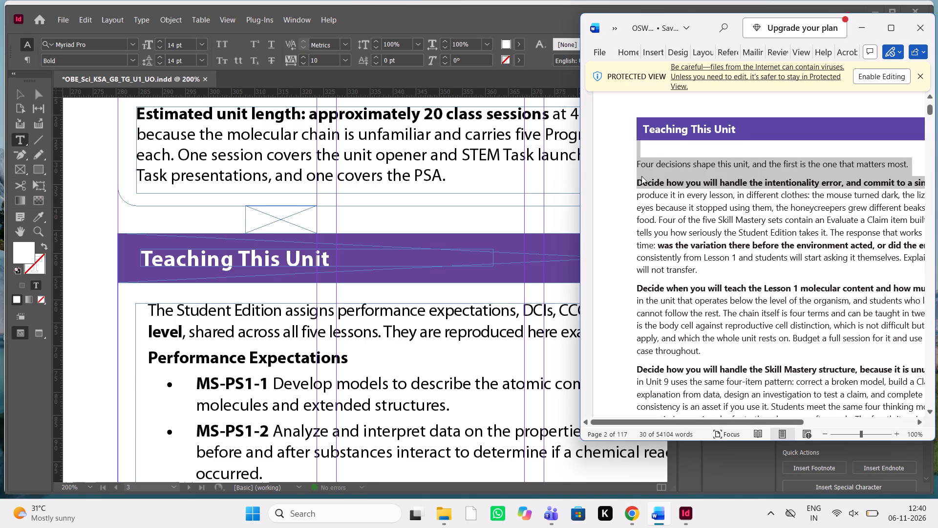
{"action": "left_click_drag", "start_coordinate": [633, 166], "coordinate": [640, 166]}
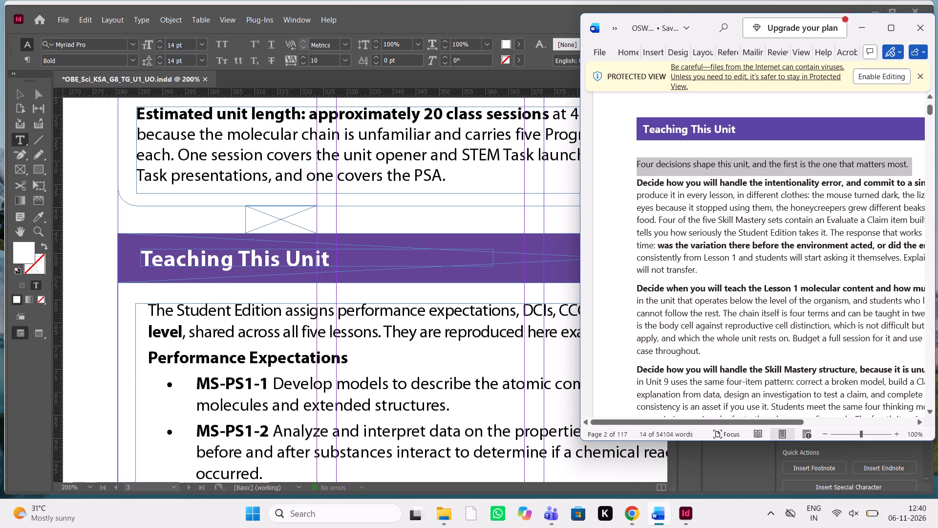
{"action": "left_click_drag", "start_coordinate": [625, 163], "coordinate": [700, 356]}
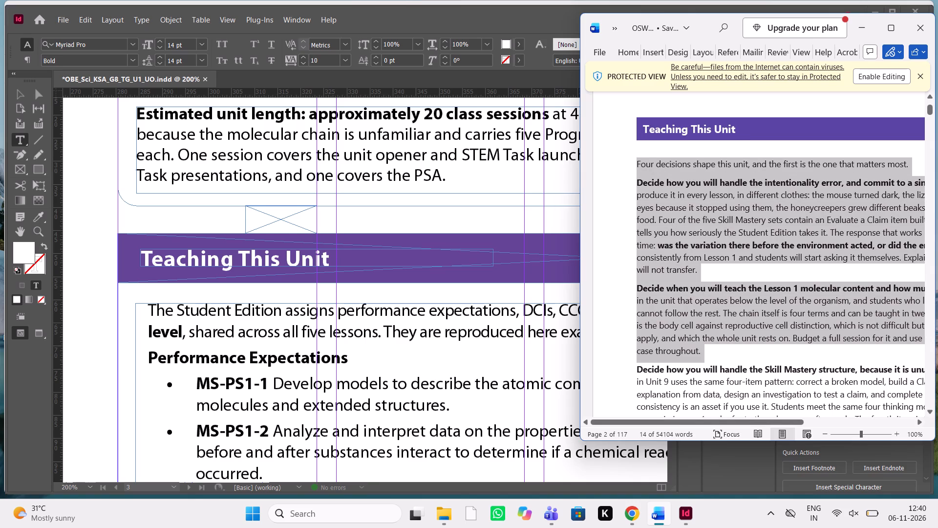
{"action": "left_click_drag", "start_coordinate": [700, 356], "coordinate": [703, 366]}
{"action": "scroll", "coordinate": [703, 366], "scroll_direction": "down", "scroll_amount": 2}
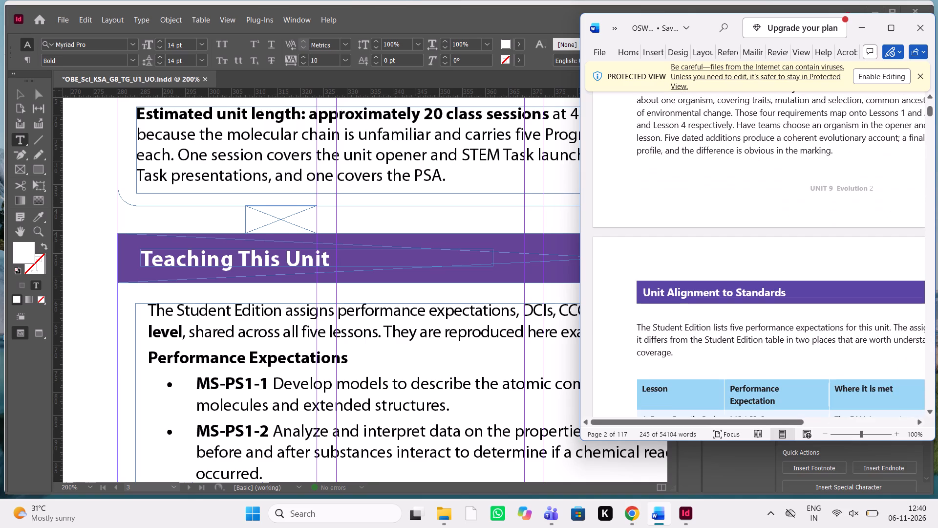
{"action": "key", "text": "shift+Down"}
{"action": "key", "text": "shift+Down"}
{"action": "key", "text": "shift+Down"}
{"action": "key", "text": "shift+Down"}
{"action": "scroll", "coordinate": [703, 366], "scroll_direction": "down", "scroll_amount": 1}
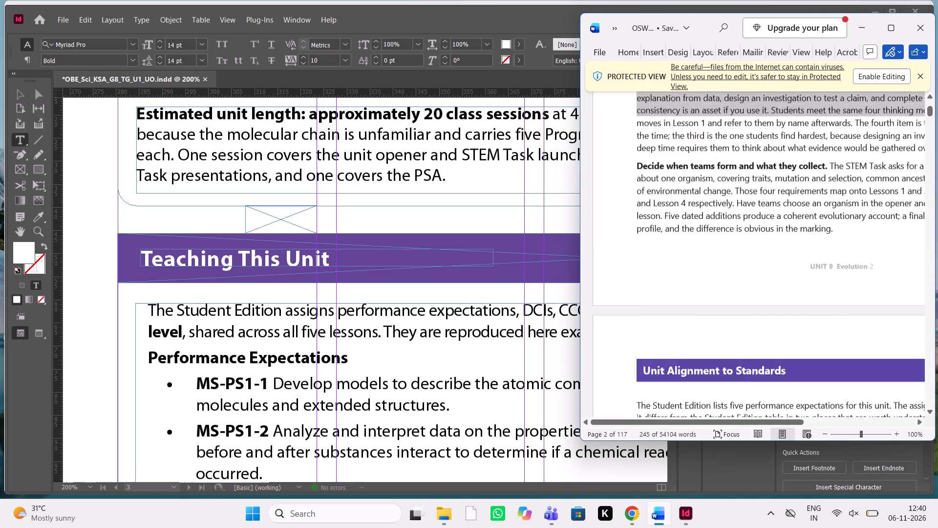
{"action": "scroll", "coordinate": [703, 366], "scroll_direction": "down", "scroll_amount": 1}
{"action": "key", "text": "shift+Down"}
{"action": "key", "text": "shift+Down"}
{"action": "key", "text": "shift+Down"}
{"action": "key", "text": "shift+Down"}
{"action": "key", "text": "shift+Down"}
{"action": "key", "text": "shift+Down"}
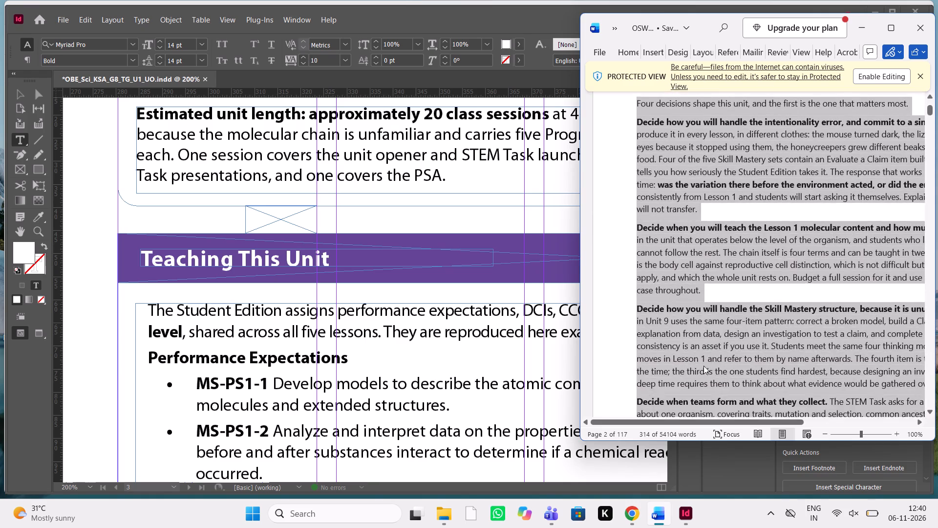
{"action": "key", "text": "shift+Down"}
{"action": "key", "text": "shift+Down"}
{"action": "key", "text": "shift+Down"}
{"action": "key", "text": "shift+Down"}
{"action": "key", "text": "shift+Down"}
{"action": "key", "text": "shift+Up"}
{"action": "key", "text": "shift+Up"}
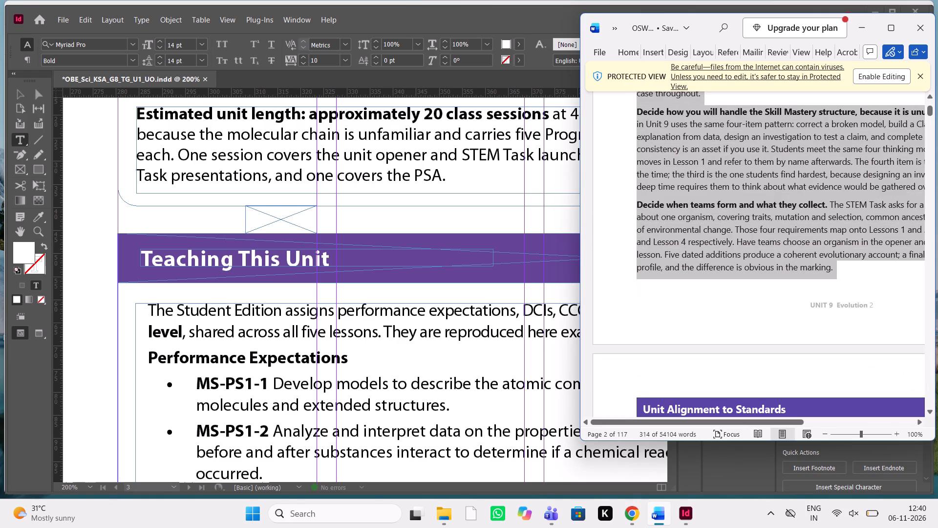
{"action": "key", "text": "ctrl+c"}
{"action": "key", "text": "ctrl+c"}
{"action": "key", "text": "ctrl+c"}
Replace the old standards-alignment text under the Teaching This Unit heading on page 3 with the body text copied from the Word manuscript.
{"action": "left_click_drag", "start_coordinate": [148, 307], "coordinate": [170, 314]}
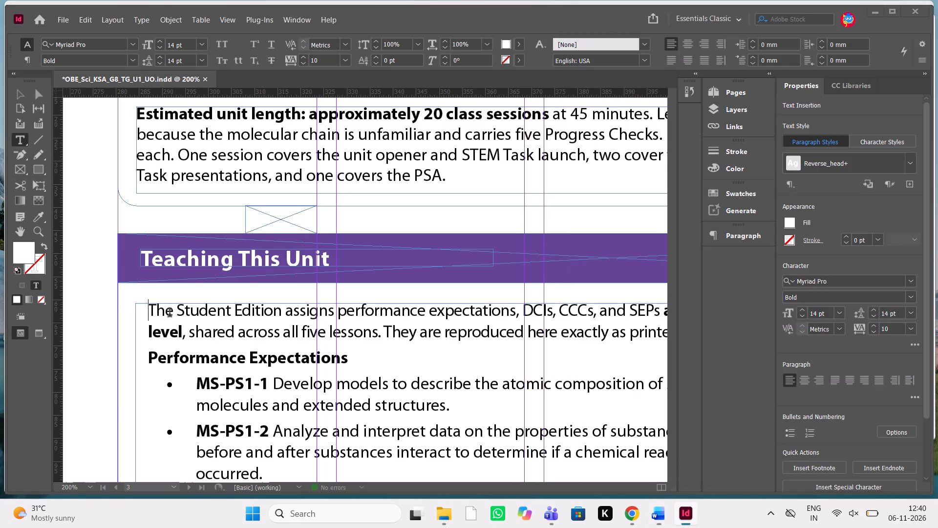
{"action": "left_click_drag", "start_coordinate": [170, 314], "coordinate": [407, 458]}
{"action": "scroll", "coordinate": [385, 350], "scroll_direction": "down", "scroll_amount": 2}
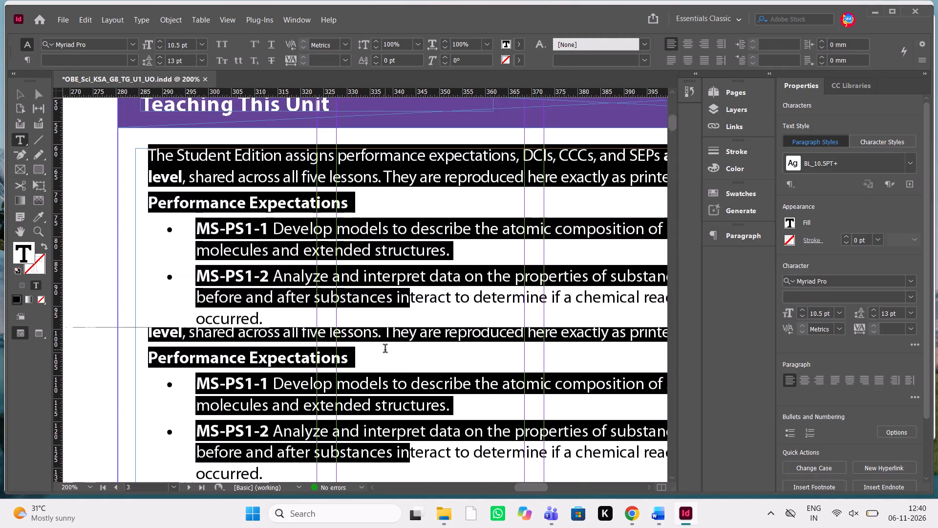
{"action": "scroll", "coordinate": [385, 350], "scroll_direction": "down", "scroll_amount": 3}
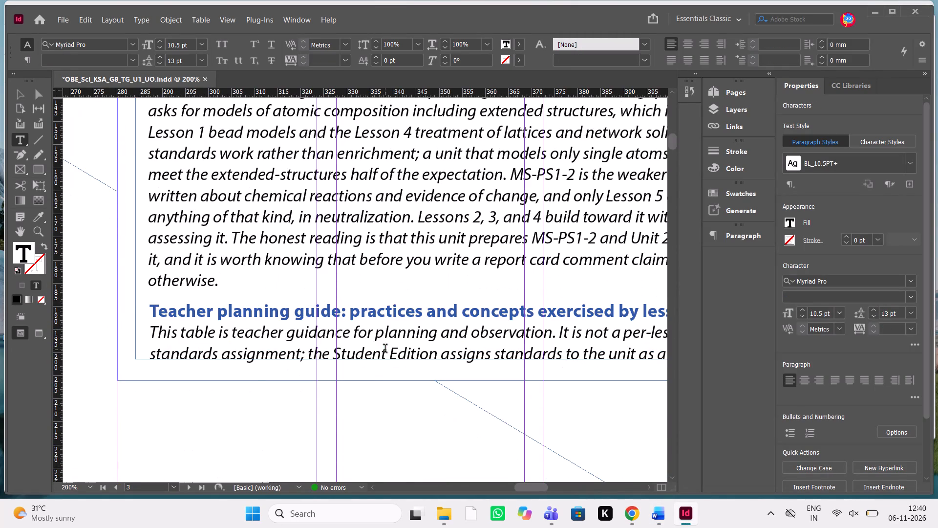
{"action": "key", "text": "shift+Down"}
{"action": "key", "text": "shift+Down"}
{"action": "key", "text": "shift+Down"}
{"action": "key", "text": "shift+Down"}
{"action": "key", "text": "shift+Down"}
{"action": "key", "text": "shift+Down"}
{"action": "key", "text": "shift+Down"}
{"action": "key", "text": "shift+Down"}
{"action": "key", "text": "shift+Down"}
{"action": "key", "text": "shift+Down"}
{"action": "key", "text": "shift+Down"}
{"action": "key", "text": "shift+Down"}
{"action": "key", "text": "shift+Down"}
{"action": "key", "text": "shift+Down"}
{"action": "key", "text": "shift+Down"}
{"action": "key", "text": "shift+Down"}
{"action": "key", "text": "shift+Down"}
{"action": "key", "text": "shift+Down"}
{"action": "key", "text": "shift+Down"}
{"action": "key", "text": "shift+Down"}
{"action": "key", "text": "shift+Down"}
{"action": "key", "text": "shift+Down"}
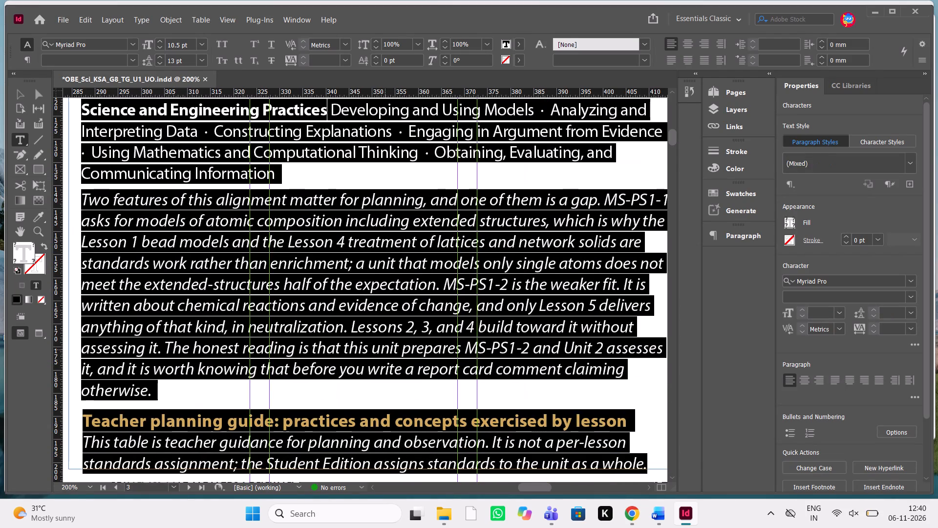
{"action": "scroll", "coordinate": [470, 413], "scroll_direction": "down", "scroll_amount": 1}
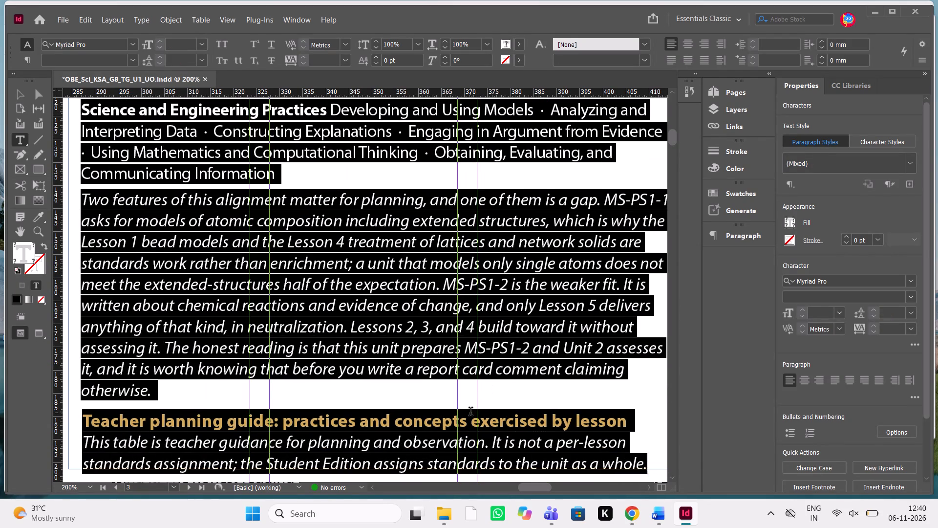
{"action": "scroll", "coordinate": [470, 413], "scroll_direction": "down", "scroll_amount": 1}
{"action": "key", "text": "ctrl+v"}
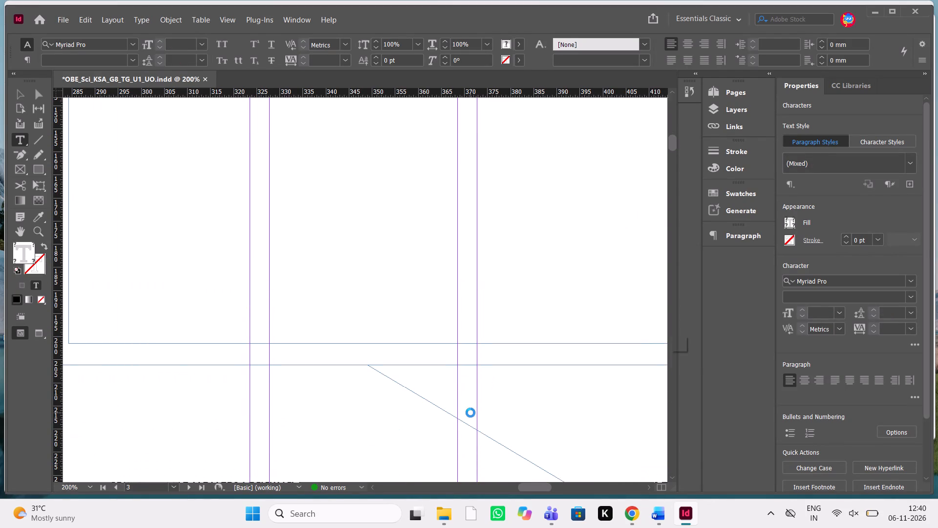
Check how the pasted Teaching This Unit text flows and fits within its frame on page 3.
{"action": "scroll", "coordinate": [471, 280], "scroll_direction": "up", "scroll_amount": 3}
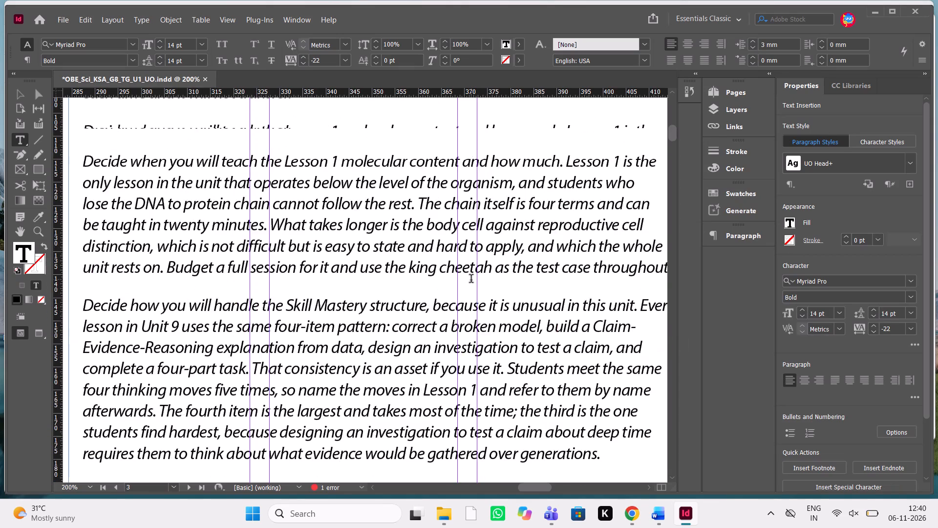
{"action": "scroll", "coordinate": [471, 280], "scroll_direction": "up", "scroll_amount": 2}
{"action": "scroll", "coordinate": [471, 280], "scroll_direction": "down", "scroll_amount": 1}
{"action": "key", "text": "ctrl+minus"}
{"action": "key", "text": "ctrl+minus"}
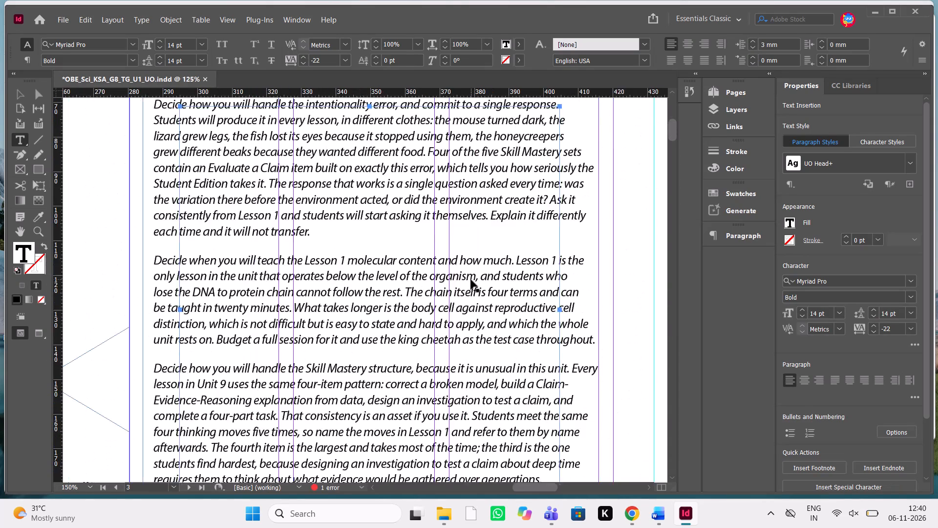
{"action": "key", "text": "ctrl+minus"}
{"action": "scroll", "coordinate": [471, 280], "scroll_direction": "down", "scroll_amount": 1}
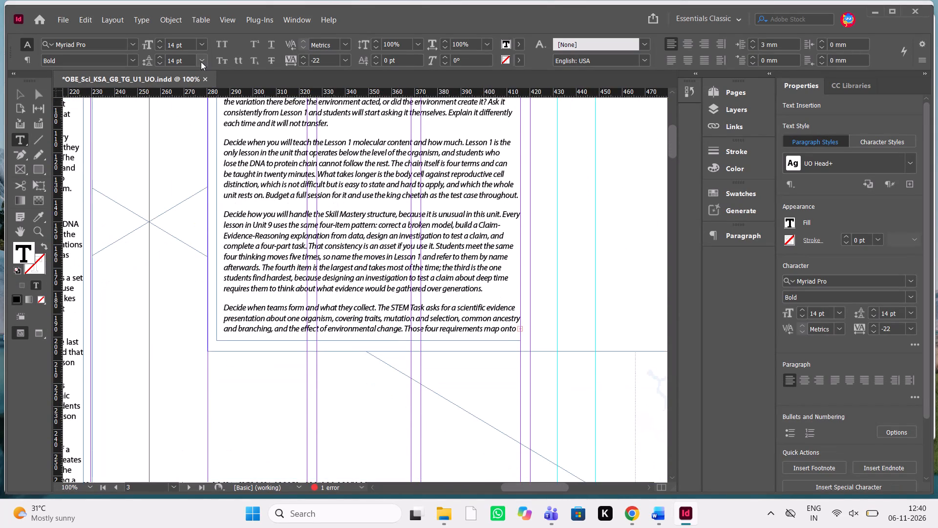
Select the frame enclosing the Teaching This Unit body text on page 3.
{"action": "left_click", "coordinate": [18, 94]}
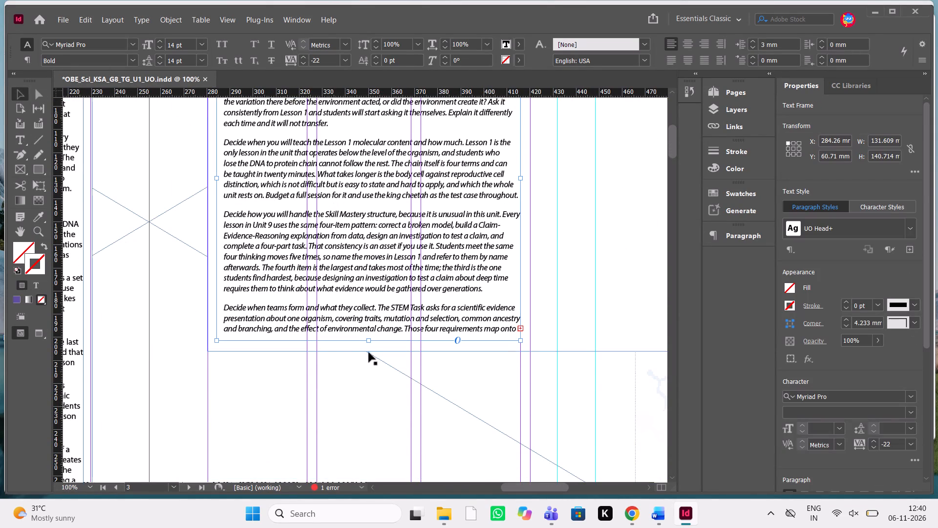
{"action": "left_click", "coordinate": [369, 354]}
{"action": "left_click", "coordinate": [398, 330]}
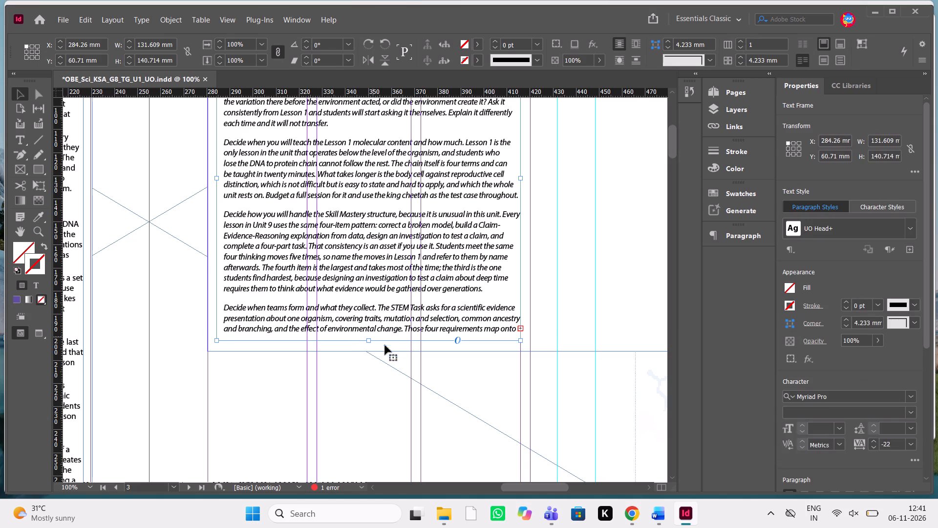
{"action": "left_click", "coordinate": [167, 301]}
{"action": "left_click", "coordinate": [417, 298]}
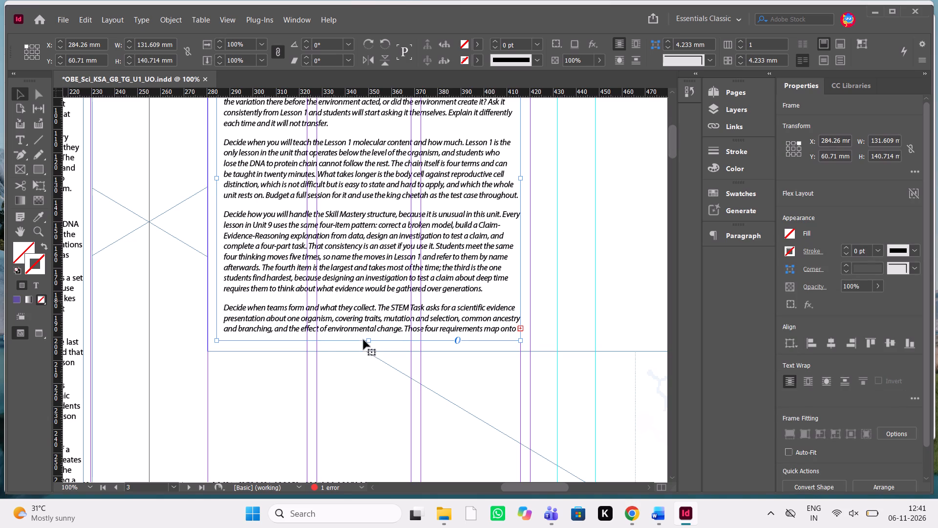
{"action": "left_click", "coordinate": [157, 343]}
{"action": "triple_click", "coordinate": [197, 370]}
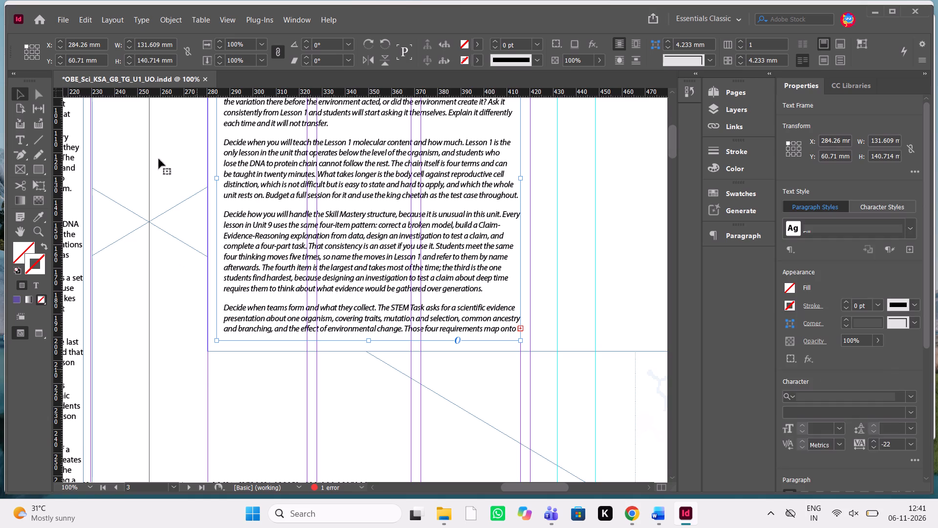
{"action": "left_click", "coordinate": [343, 226]}
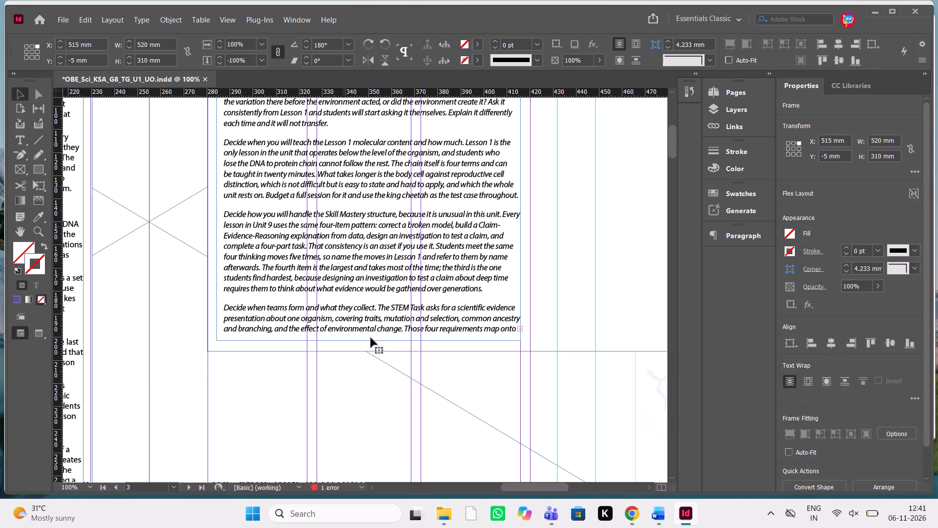
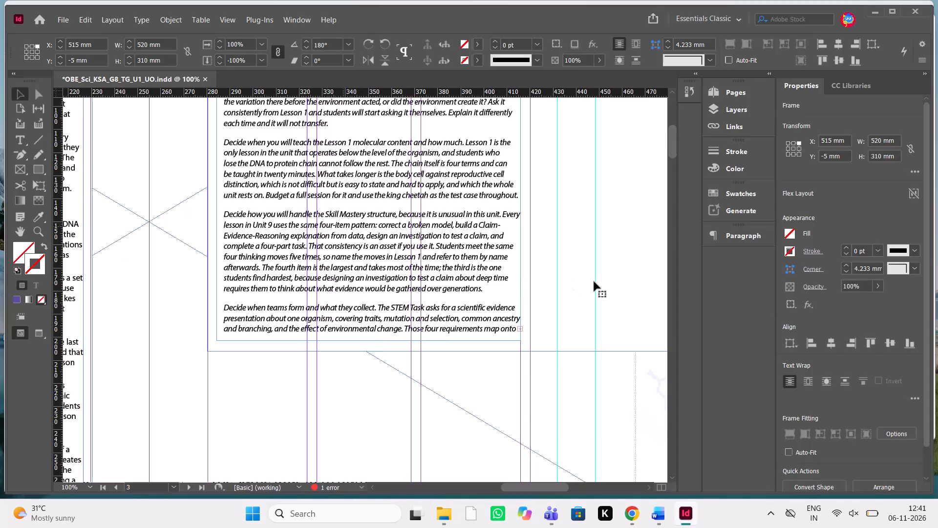
Extend the Teaching This Unit text frame on page 3 downward to a height of about 178 mm.
{"action": "left_click", "coordinate": [594, 282]}
{"action": "key", "text": "Escape"}
{"action": "key", "text": "Escape"}
{"action": "left_click", "coordinate": [355, 261]}
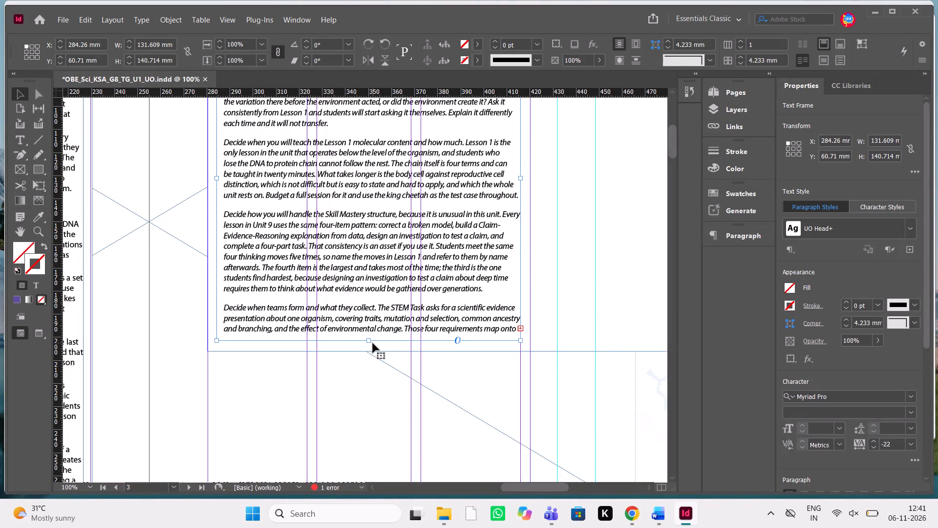
{"action": "left_click_drag", "start_coordinate": [369, 342], "coordinate": [365, 409]}
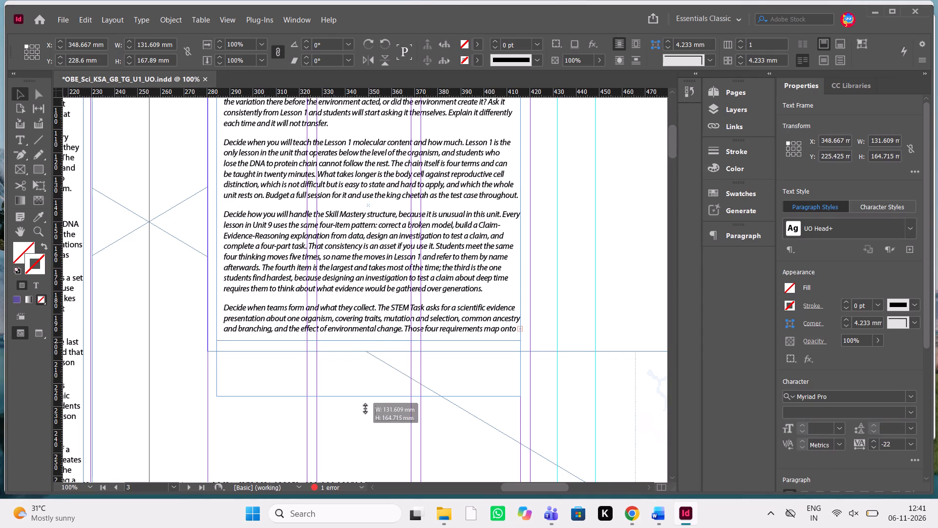
{"action": "left_click_drag", "start_coordinate": [365, 409], "coordinate": [364, 428]}
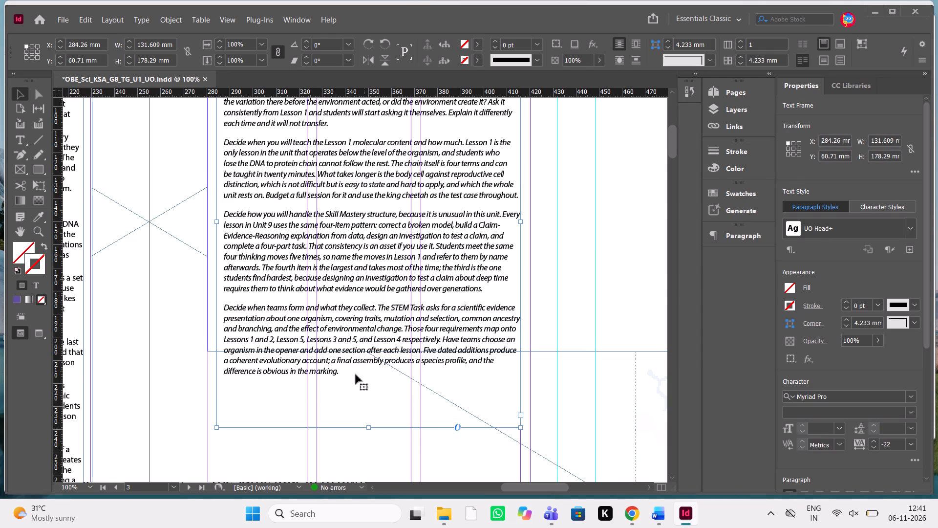
Change all the Teaching This Unit body text, from "Four decisions shape this unit" to "obvious in the marking.", from italic to Regular.
{"action": "triple_click", "coordinate": [343, 375]}
{"action": "left_click_drag", "start_coordinate": [376, 376], "coordinate": [371, 376]}
{"action": "left_click", "coordinate": [371, 376]}
{"action": "left_click_drag", "start_coordinate": [371, 376], "coordinate": [193, 197]}
{"action": "scroll", "coordinate": [335, 251], "scroll_direction": "up", "scroll_amount": 3}
{"action": "scroll", "coordinate": [355, 154], "scroll_direction": "up", "scroll_amount": 1}
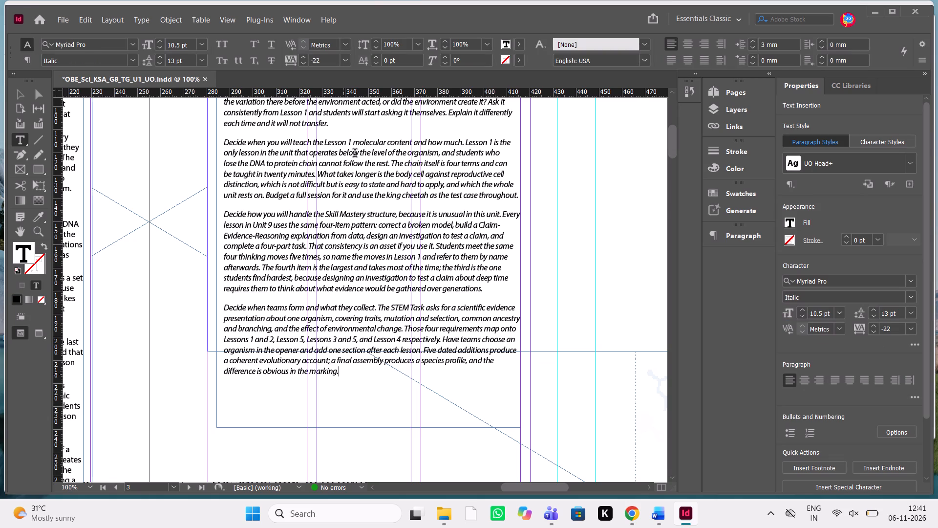
{"action": "scroll", "coordinate": [378, 349], "scroll_direction": "up", "scroll_amount": 7}
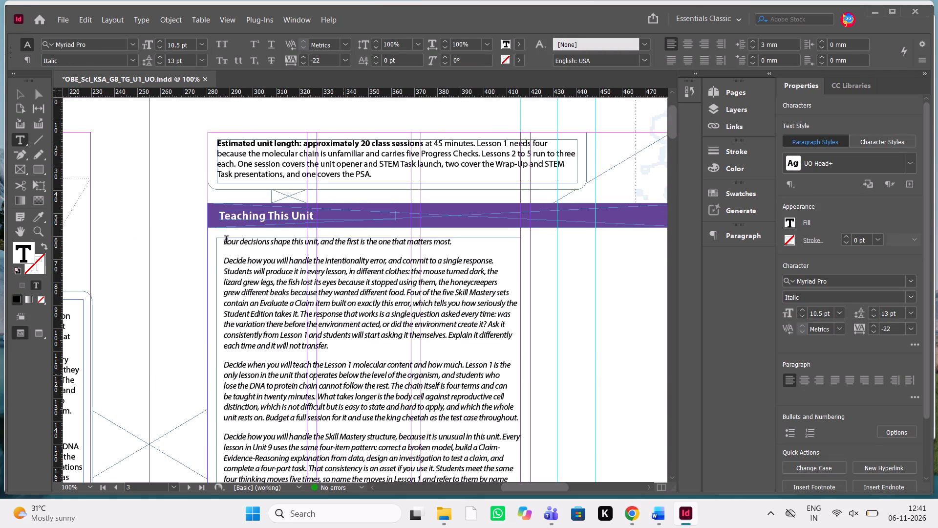
{"action": "left_click_drag", "start_coordinate": [225, 241], "coordinate": [405, 527]}
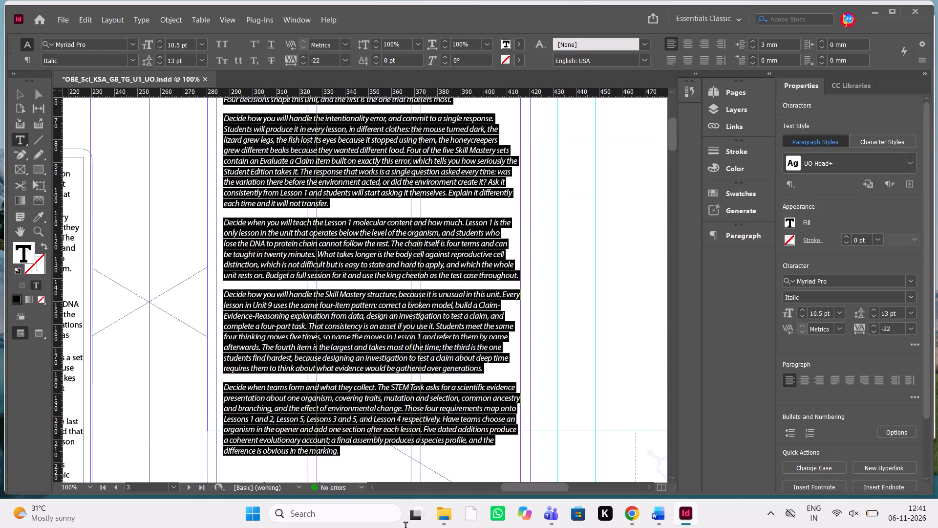
{"action": "left_click_drag", "start_coordinate": [405, 527], "coordinate": [365, 326]}
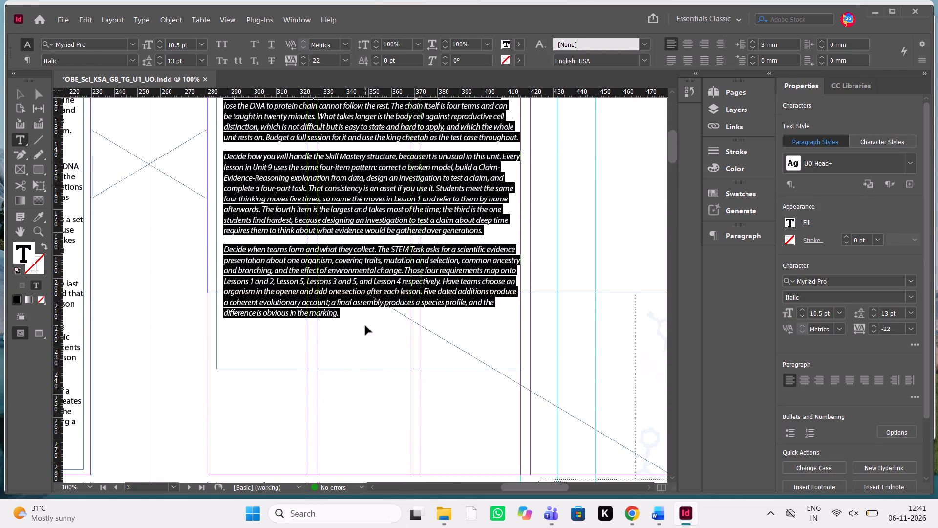
{"action": "key", "text": "ctrl+shift+i"}
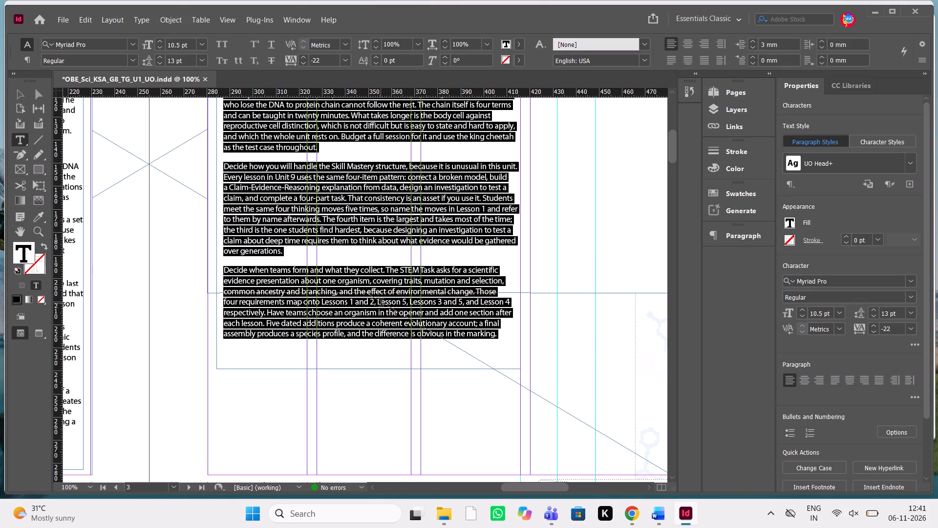
{"action": "left_click", "coordinate": [347, 304]}
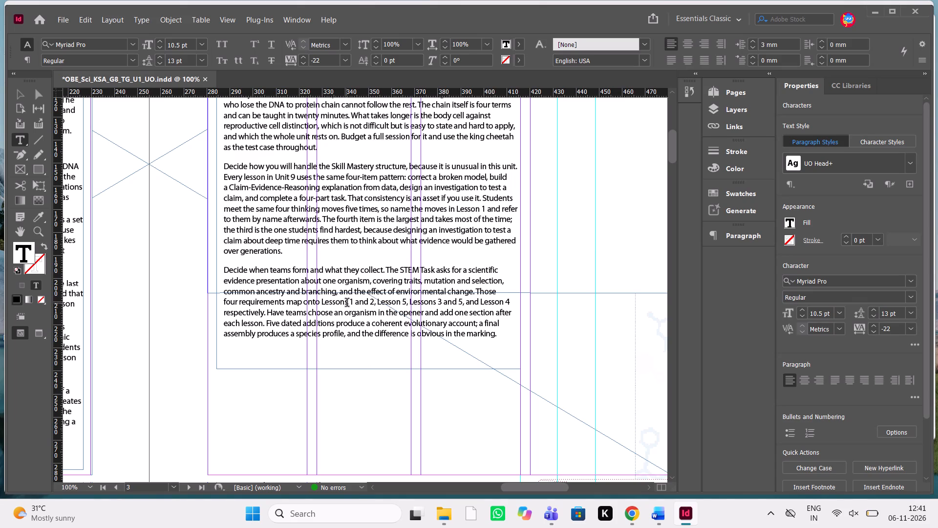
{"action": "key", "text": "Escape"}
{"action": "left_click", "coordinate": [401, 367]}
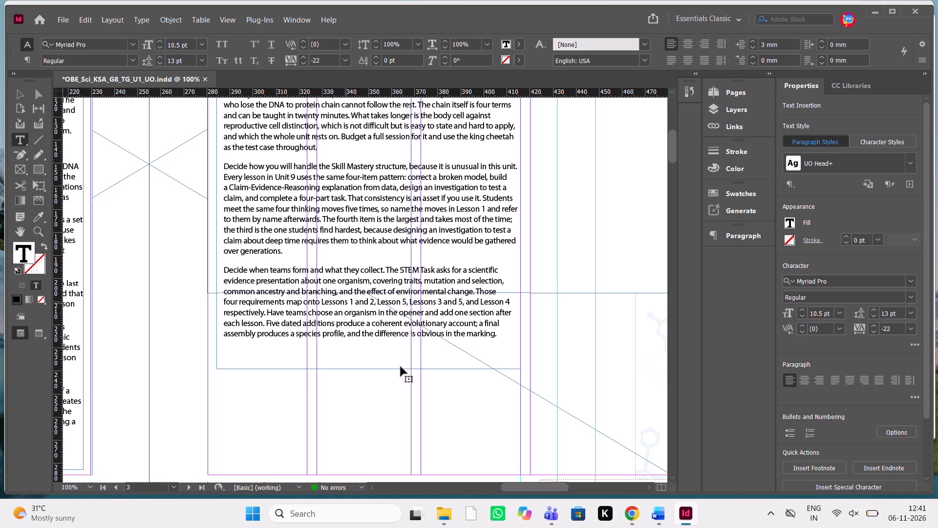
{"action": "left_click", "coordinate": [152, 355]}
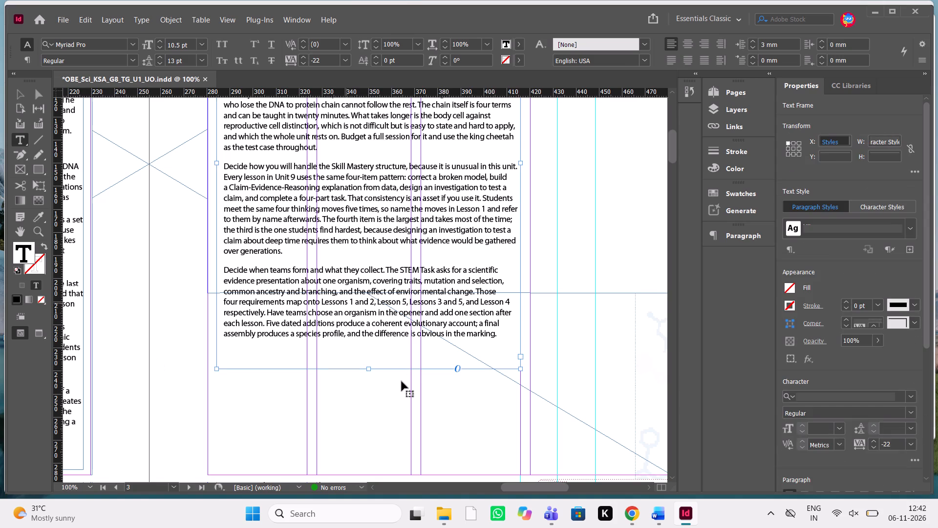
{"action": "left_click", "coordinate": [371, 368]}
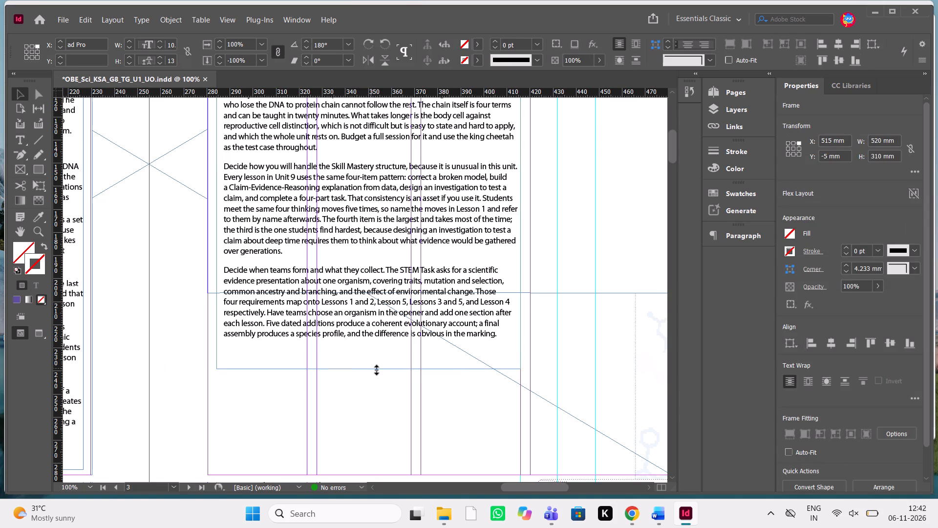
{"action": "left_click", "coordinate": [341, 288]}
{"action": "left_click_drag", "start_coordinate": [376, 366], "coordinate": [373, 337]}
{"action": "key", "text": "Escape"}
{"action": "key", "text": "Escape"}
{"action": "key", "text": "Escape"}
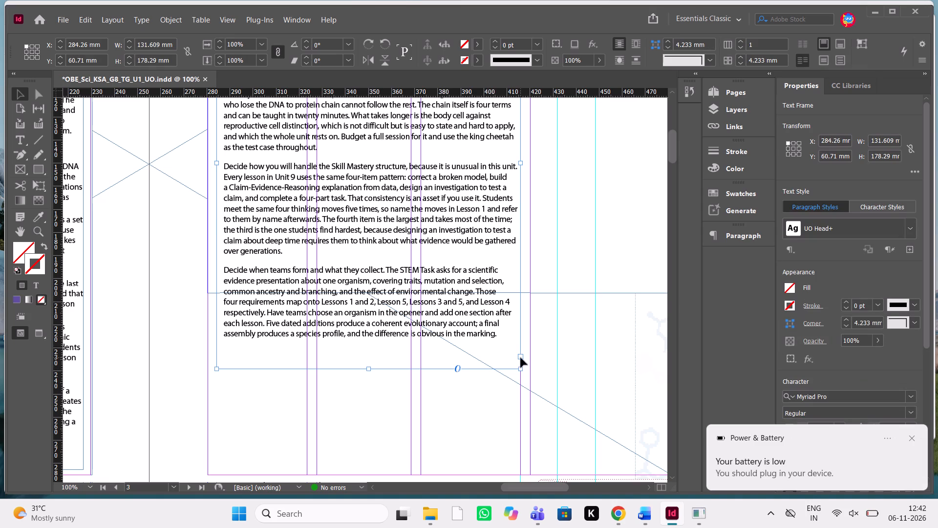
Dismiss the low-battery notification and the battery warning dialog.
{"action": "left_click", "coordinate": [916, 439]}
{"action": "left_click", "coordinate": [704, 517]}
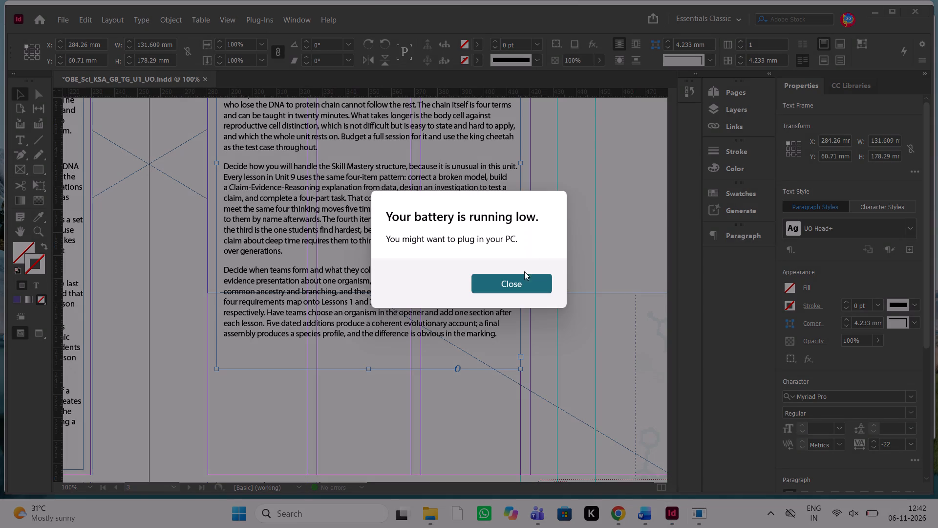
{"action": "left_click", "coordinate": [520, 286]}
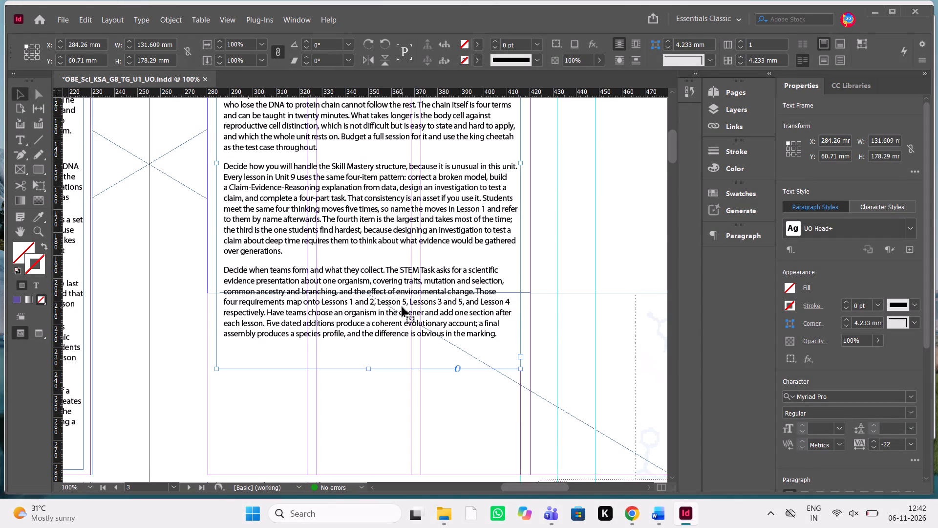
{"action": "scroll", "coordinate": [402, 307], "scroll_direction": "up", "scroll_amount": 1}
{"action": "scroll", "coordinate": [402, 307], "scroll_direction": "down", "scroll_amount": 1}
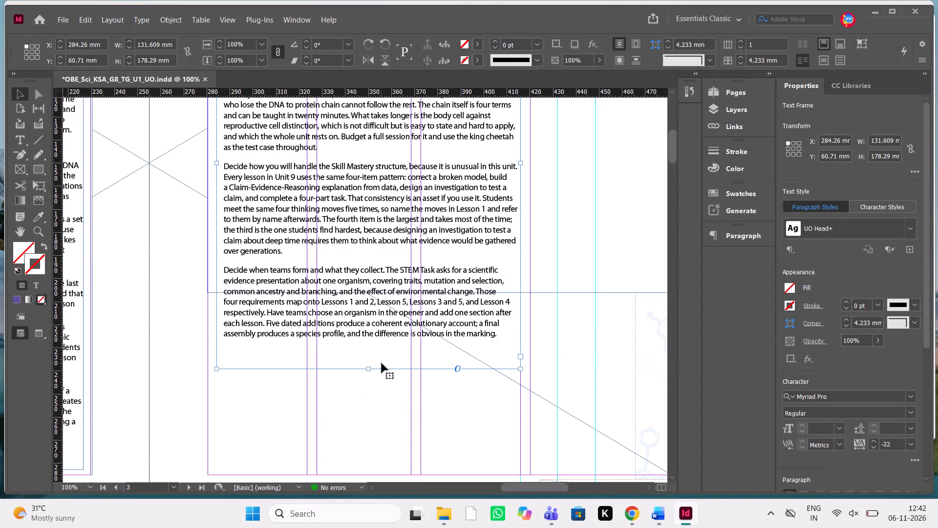